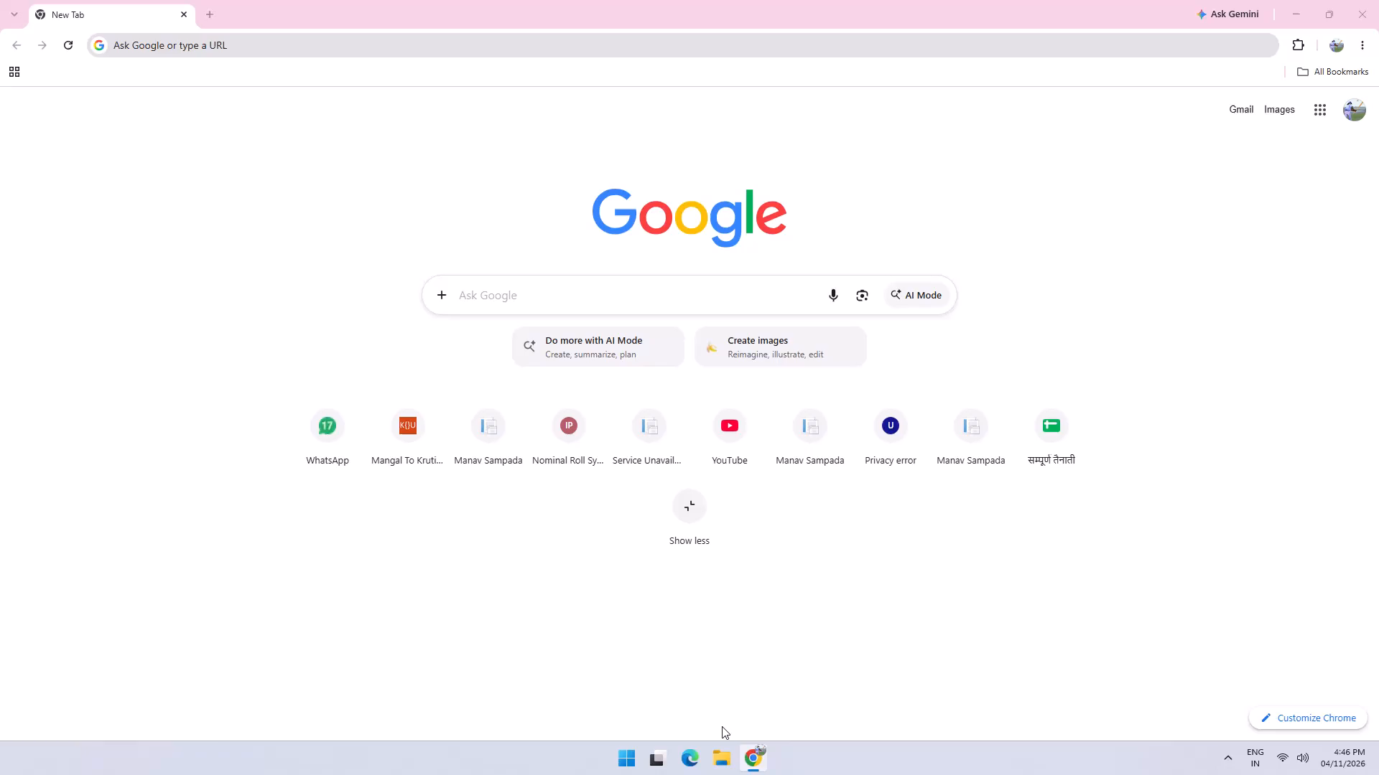
# Open the recent Excel workbook bonus 2025-2026.
pyautogui.hotkey('alt', 'Return')
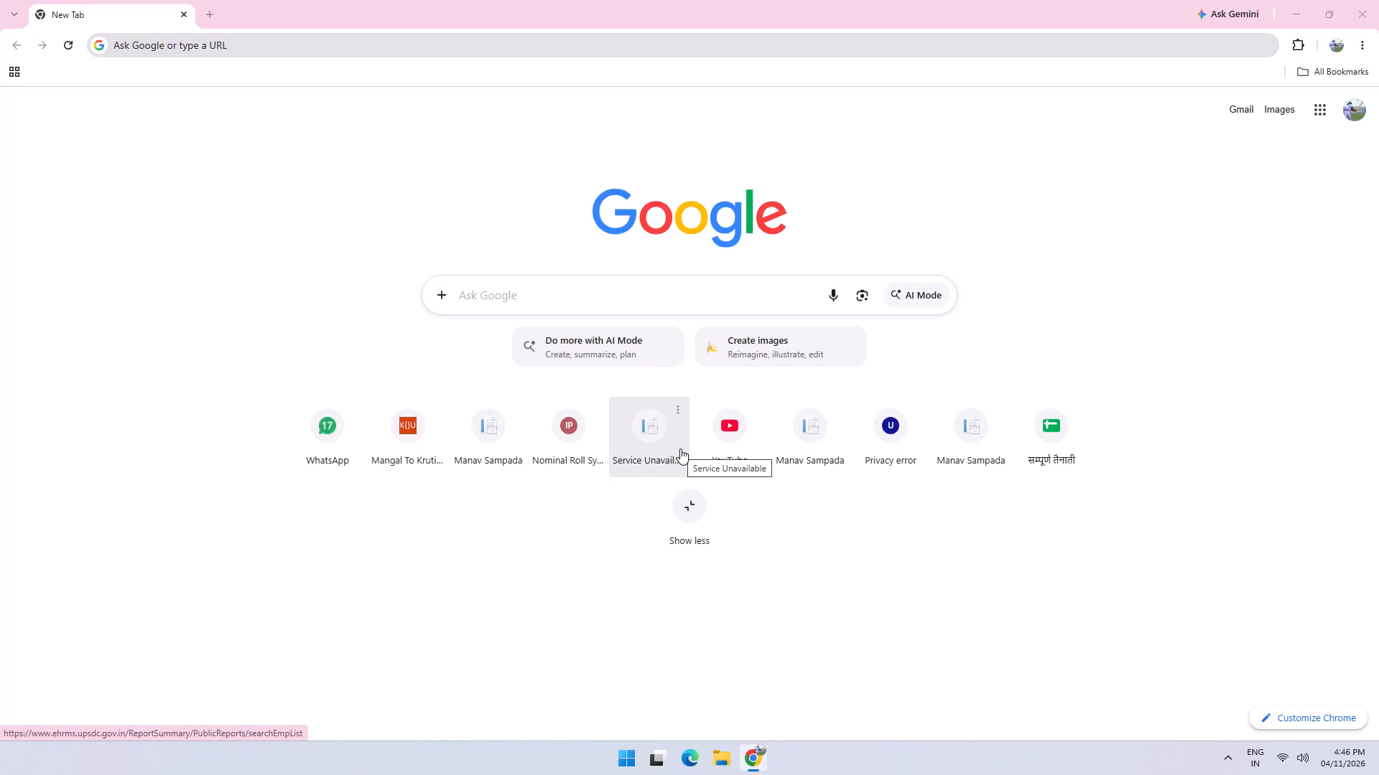
pyautogui.press('super+b')
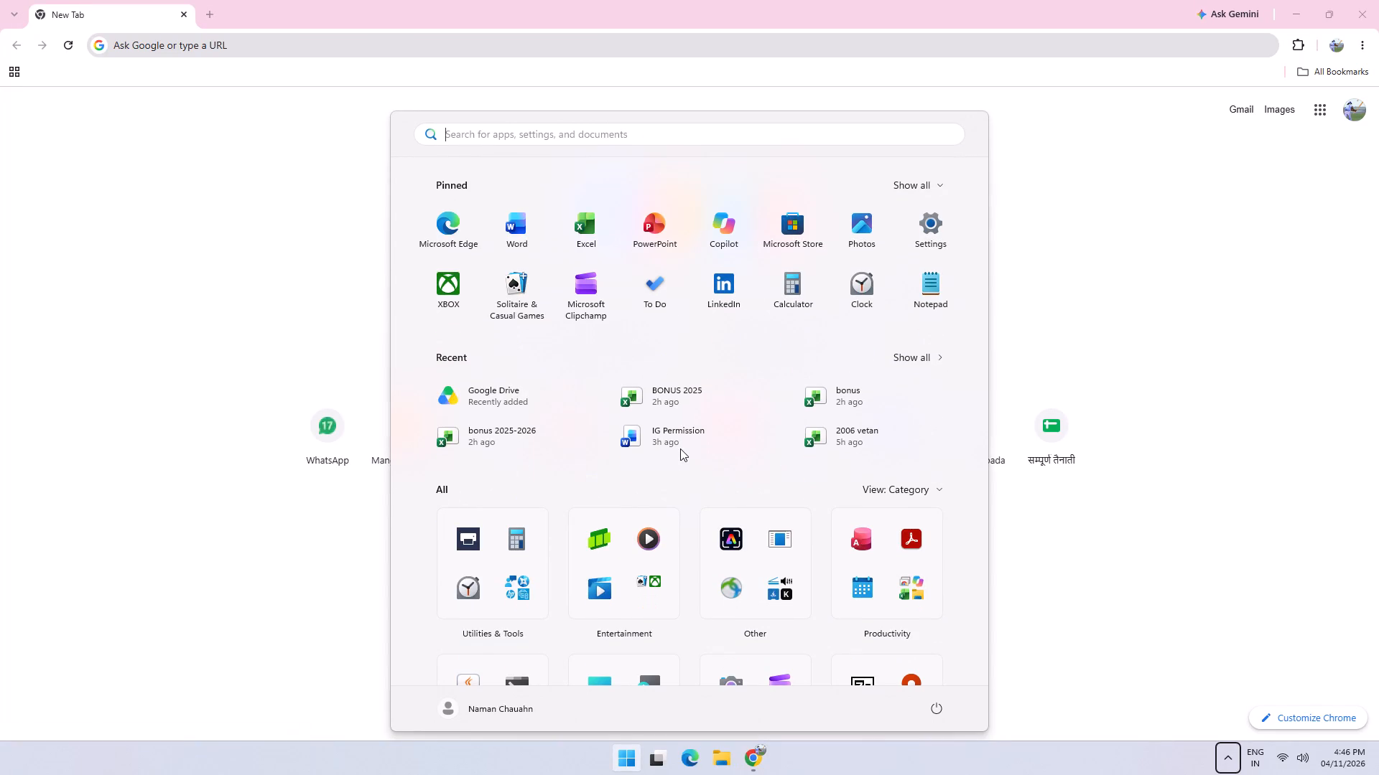
pyautogui.press('Escape')
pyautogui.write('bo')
pyautogui.click(493, 443)
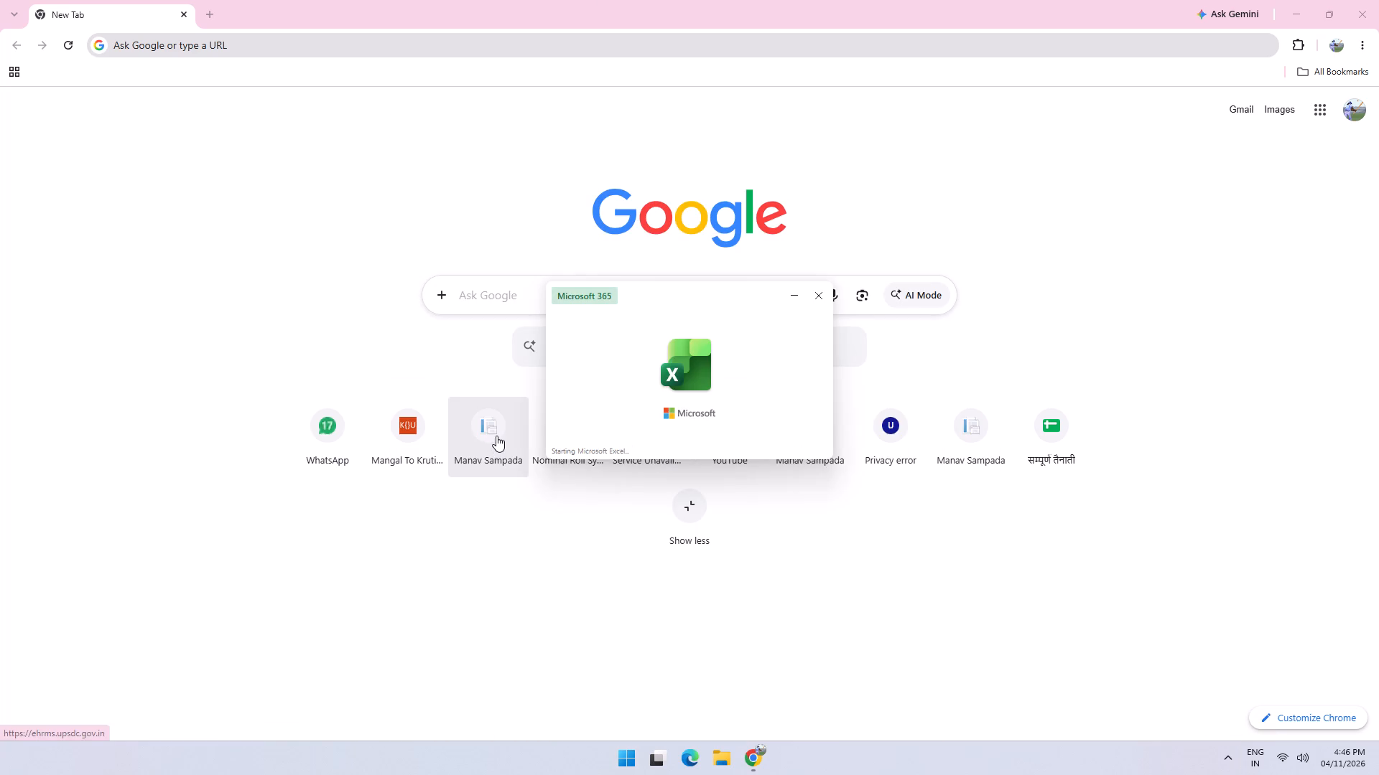
# Look through the suspension and punishment entries in the lower part of the bonus list.
pyautogui.scroll(11, 435, 453)
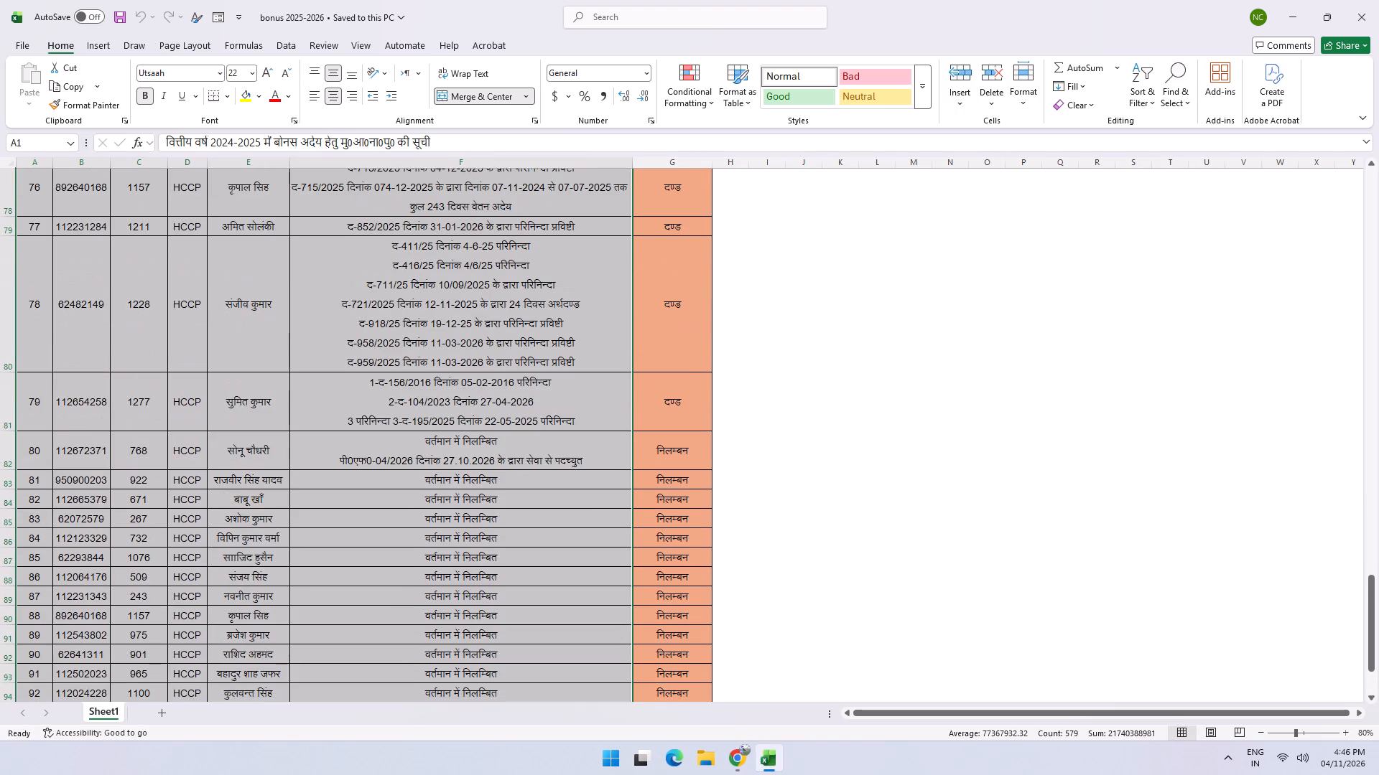
pyautogui.scroll(3, 427, 447)
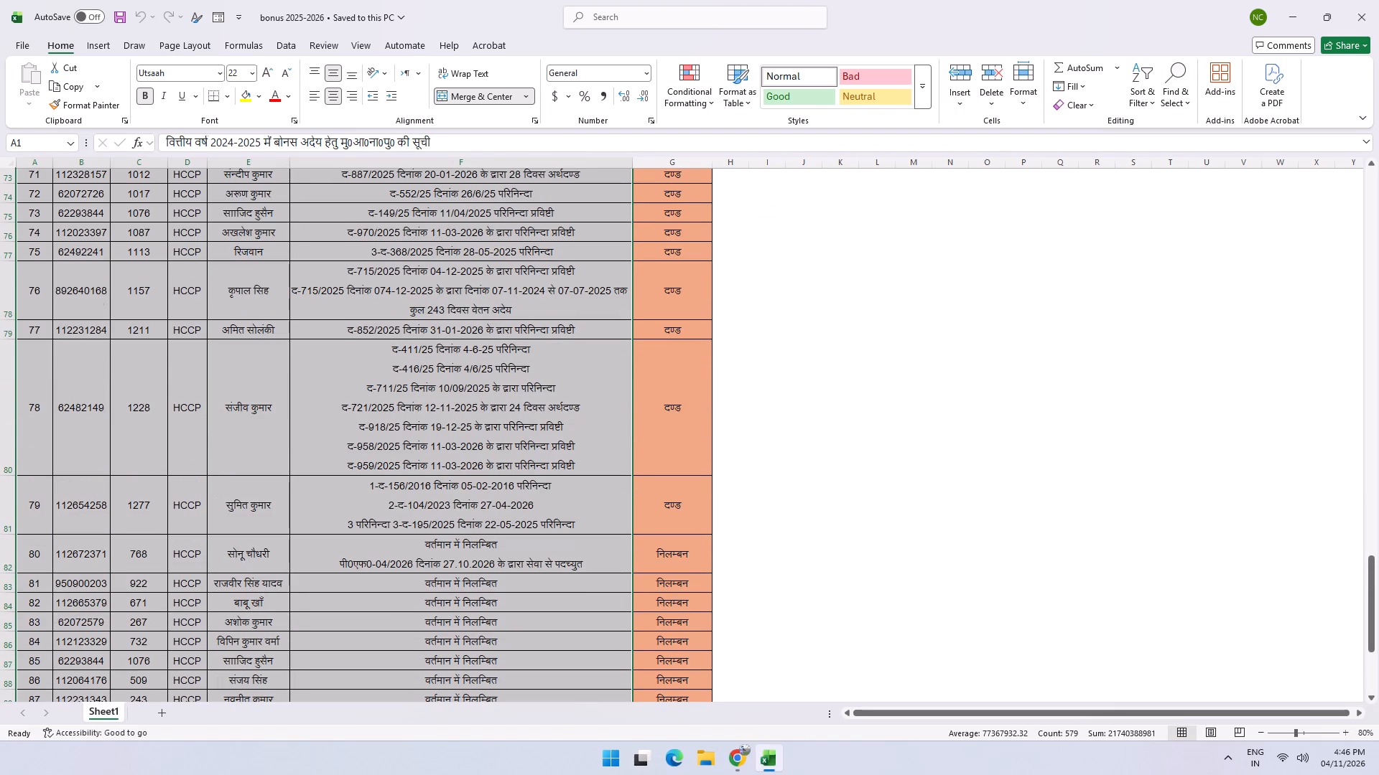
pyautogui.scroll(3, 506, 400)
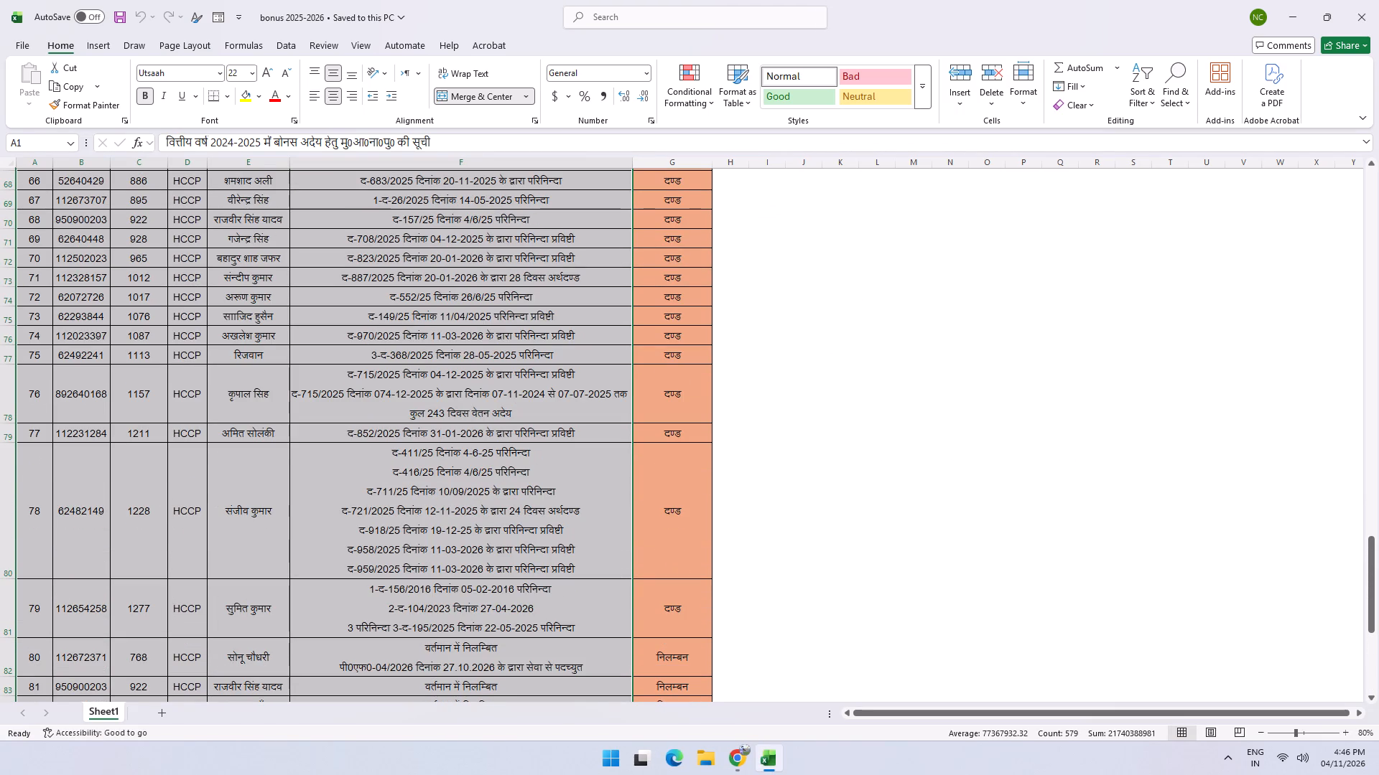
pyautogui.click(283, 385)
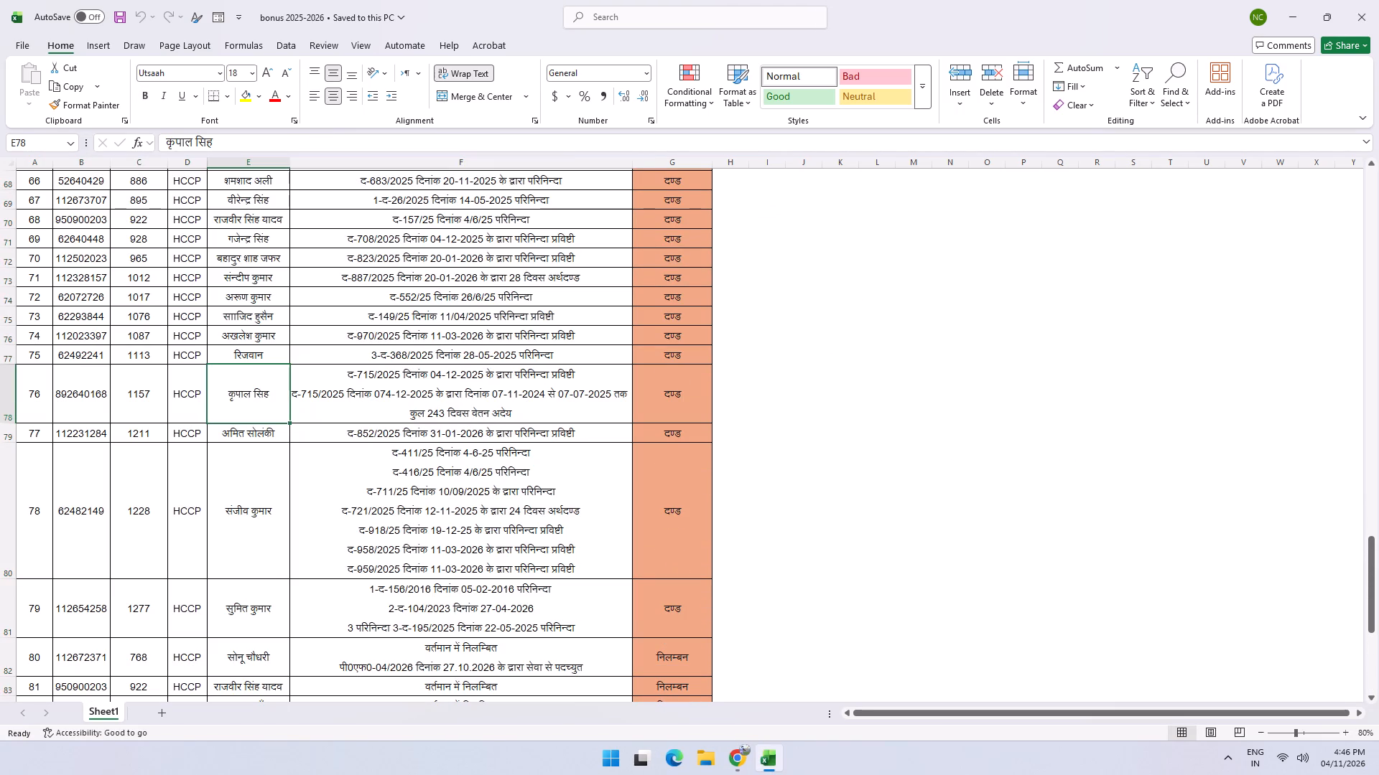
pyautogui.click(231, 351)
pyautogui.scroll(1, 284, 365)
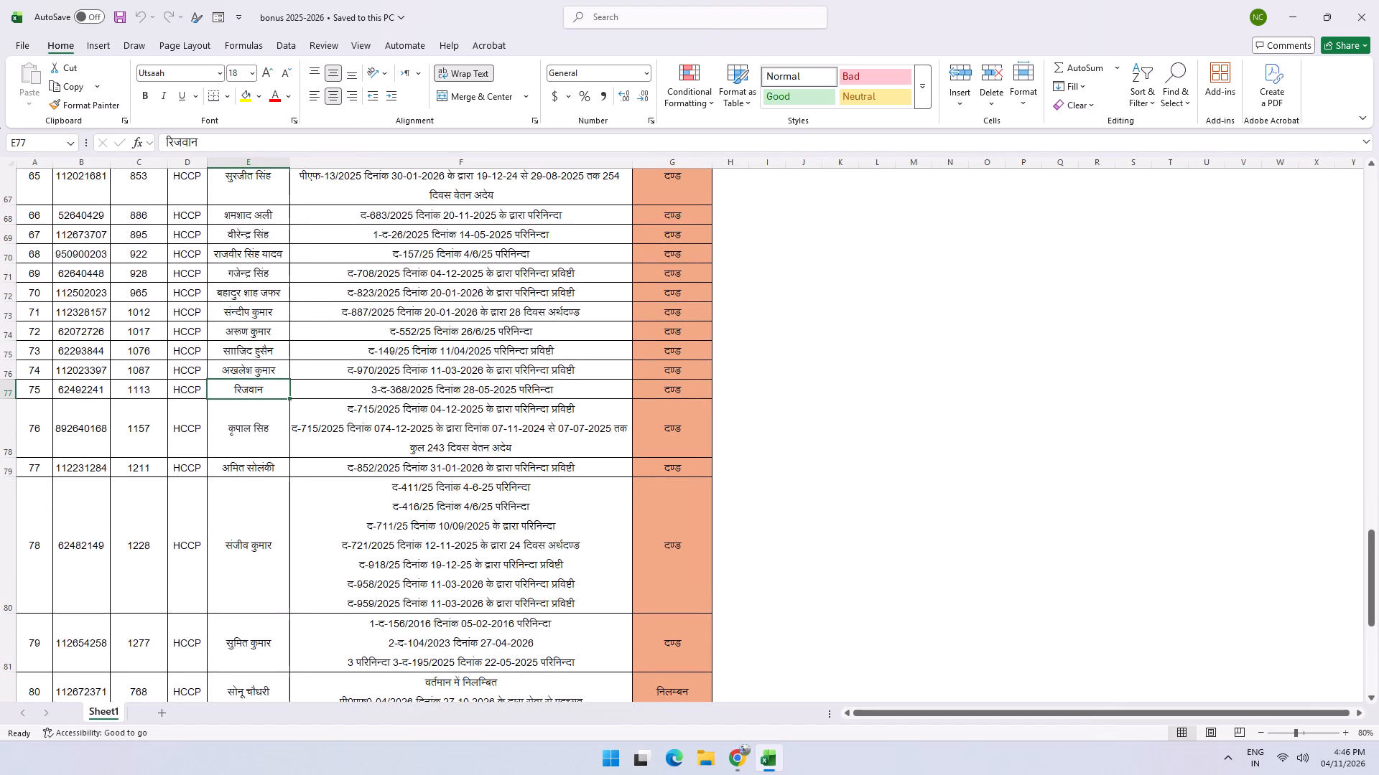
pyautogui.scroll(2, 266, 258)
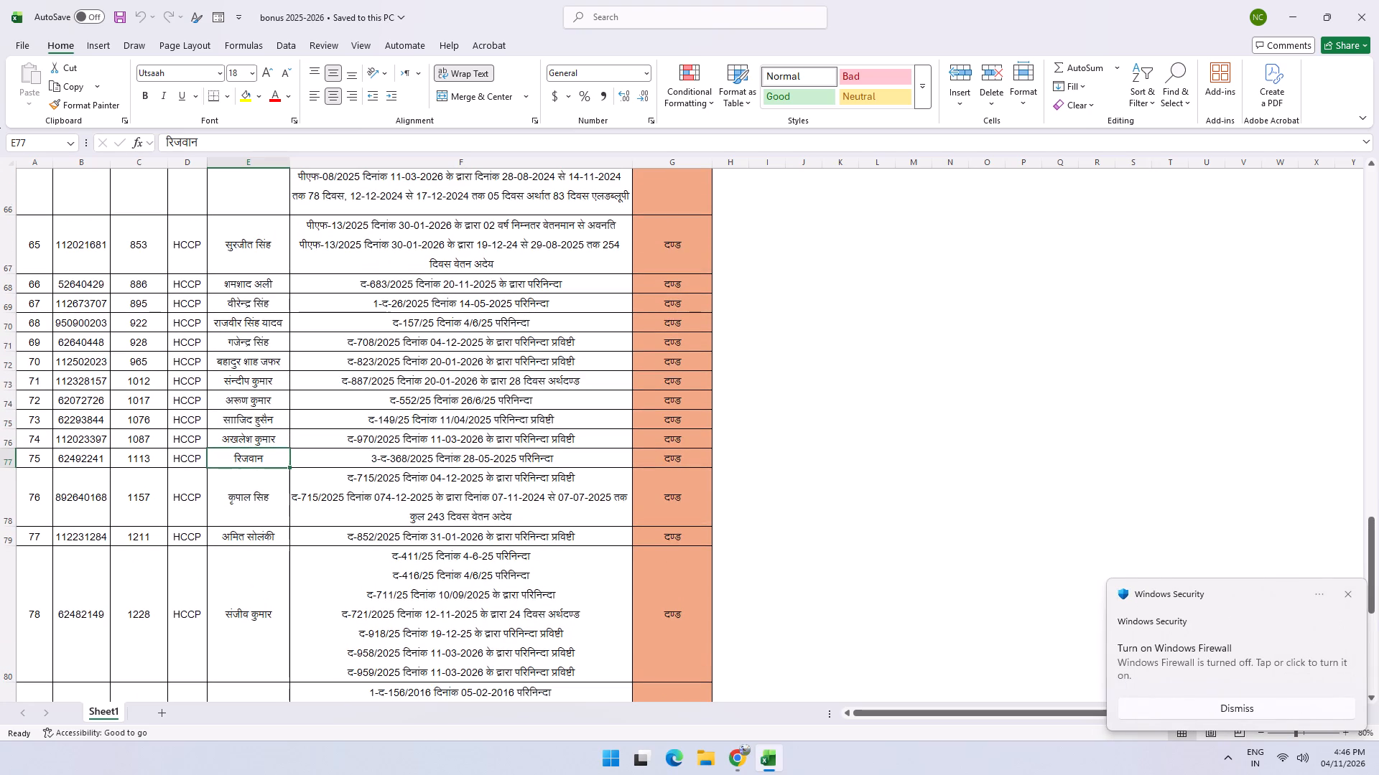
pyautogui.scroll(1, 284, 316)
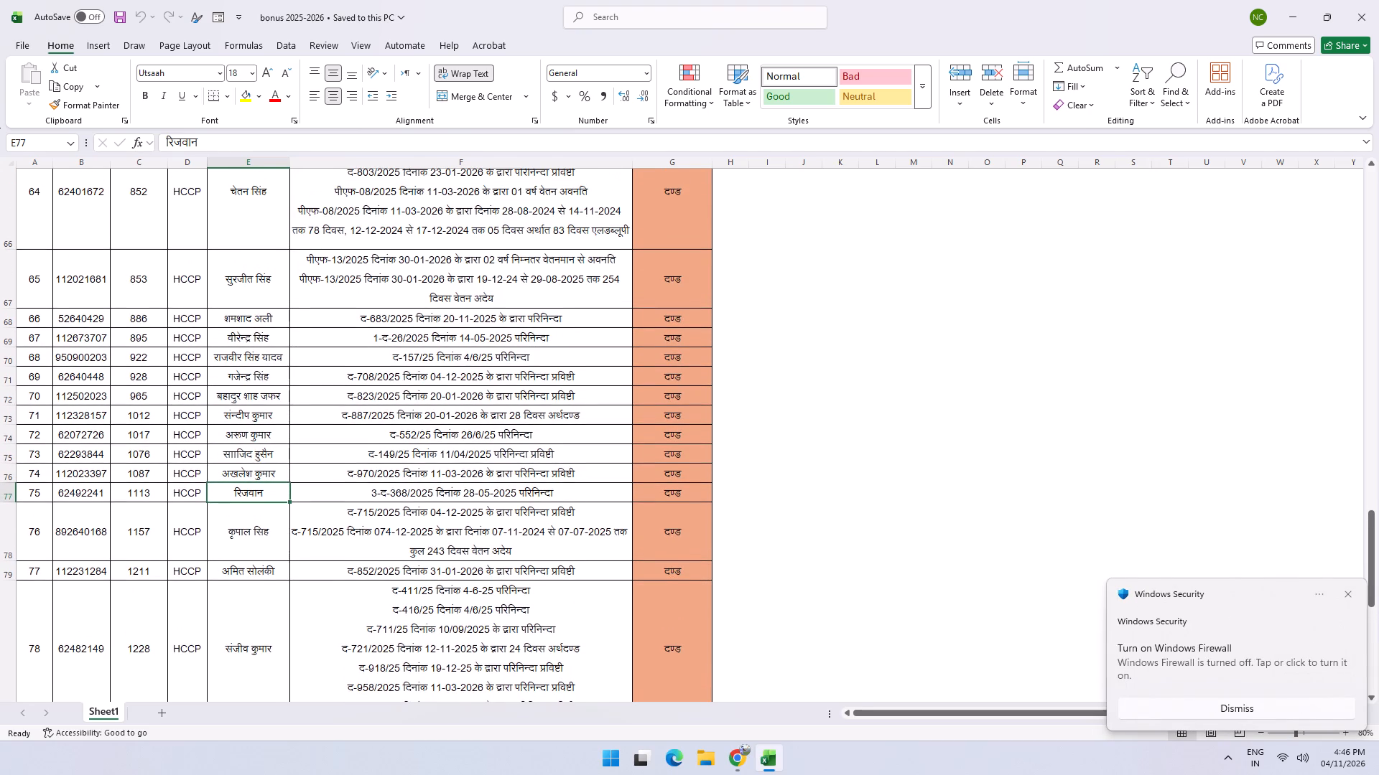
pyautogui.scroll(1, 286, 380)
pyautogui.scroll(3, 211, 375)
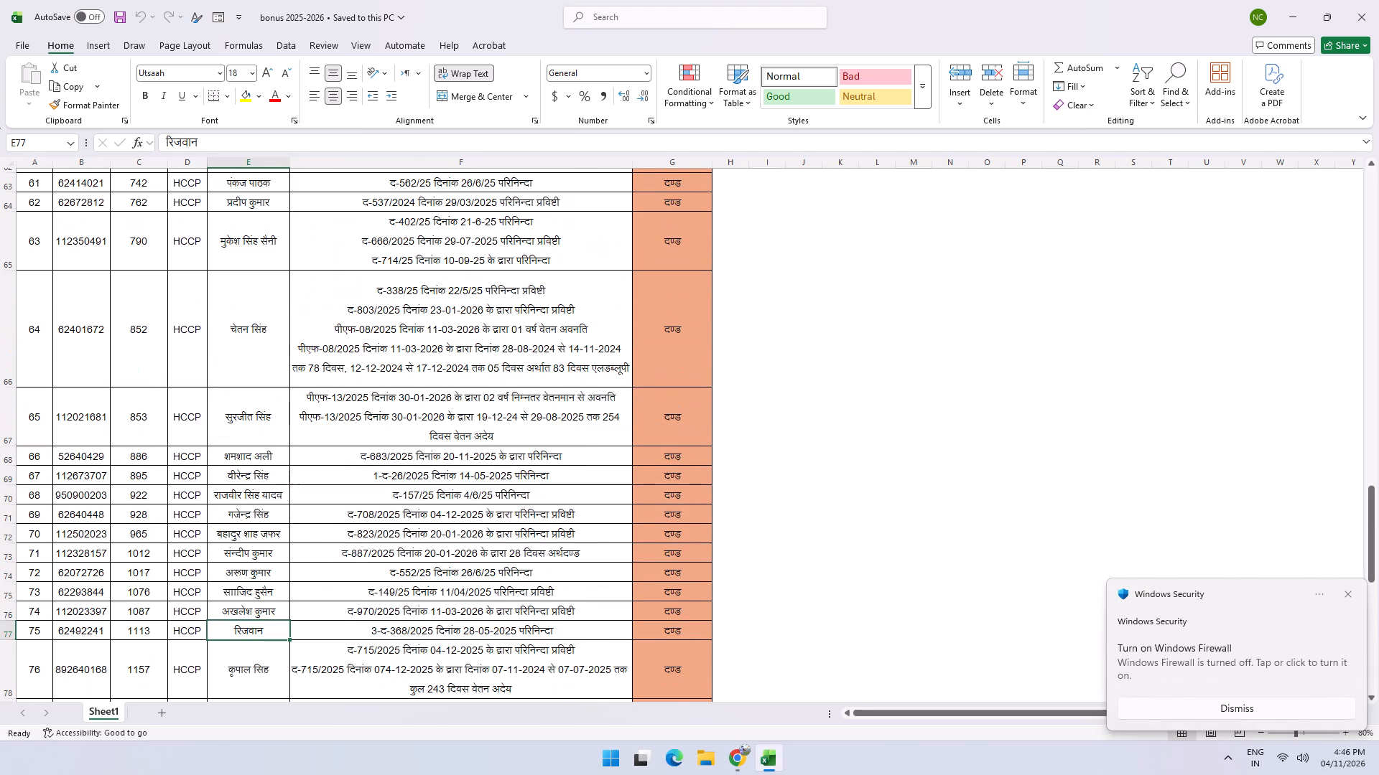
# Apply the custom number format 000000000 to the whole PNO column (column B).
pyautogui.click(63, 166)
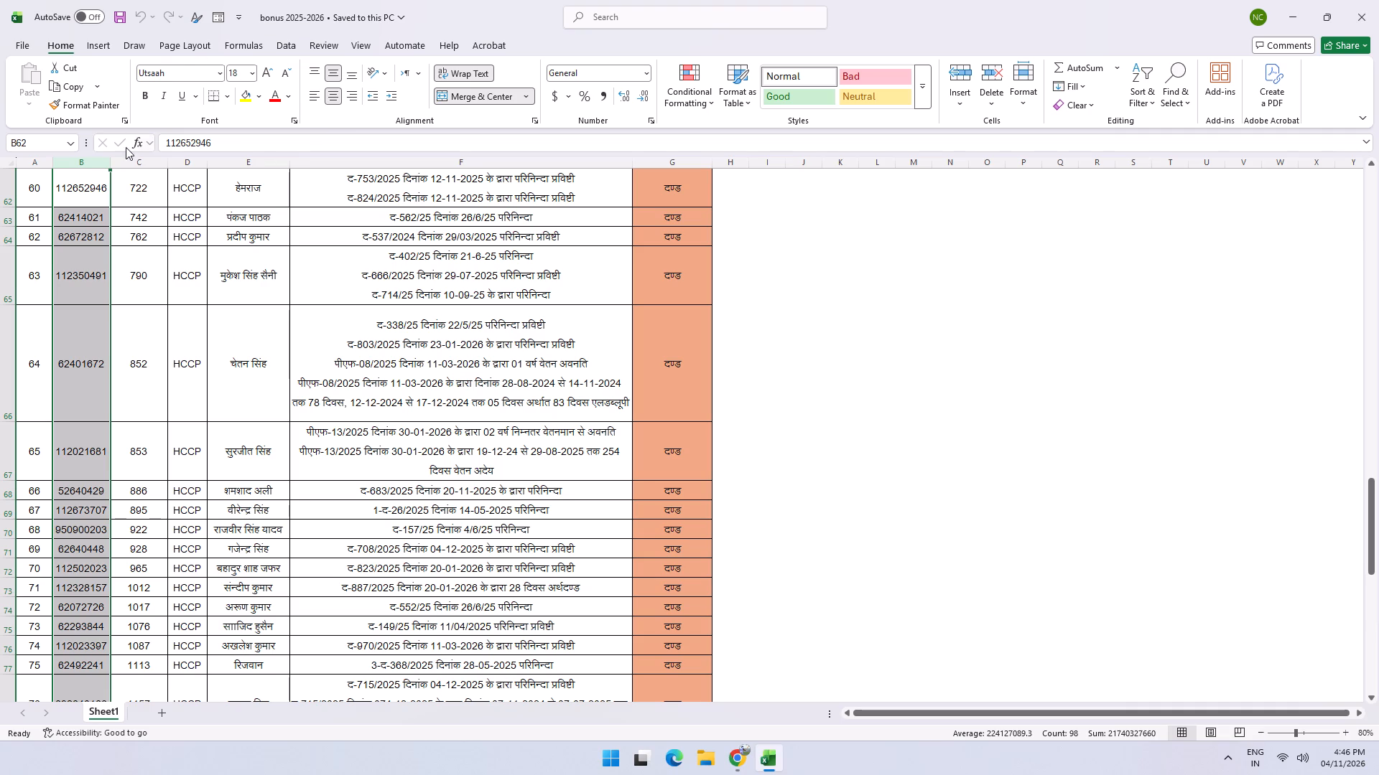
pyautogui.rightClick(68, 163)
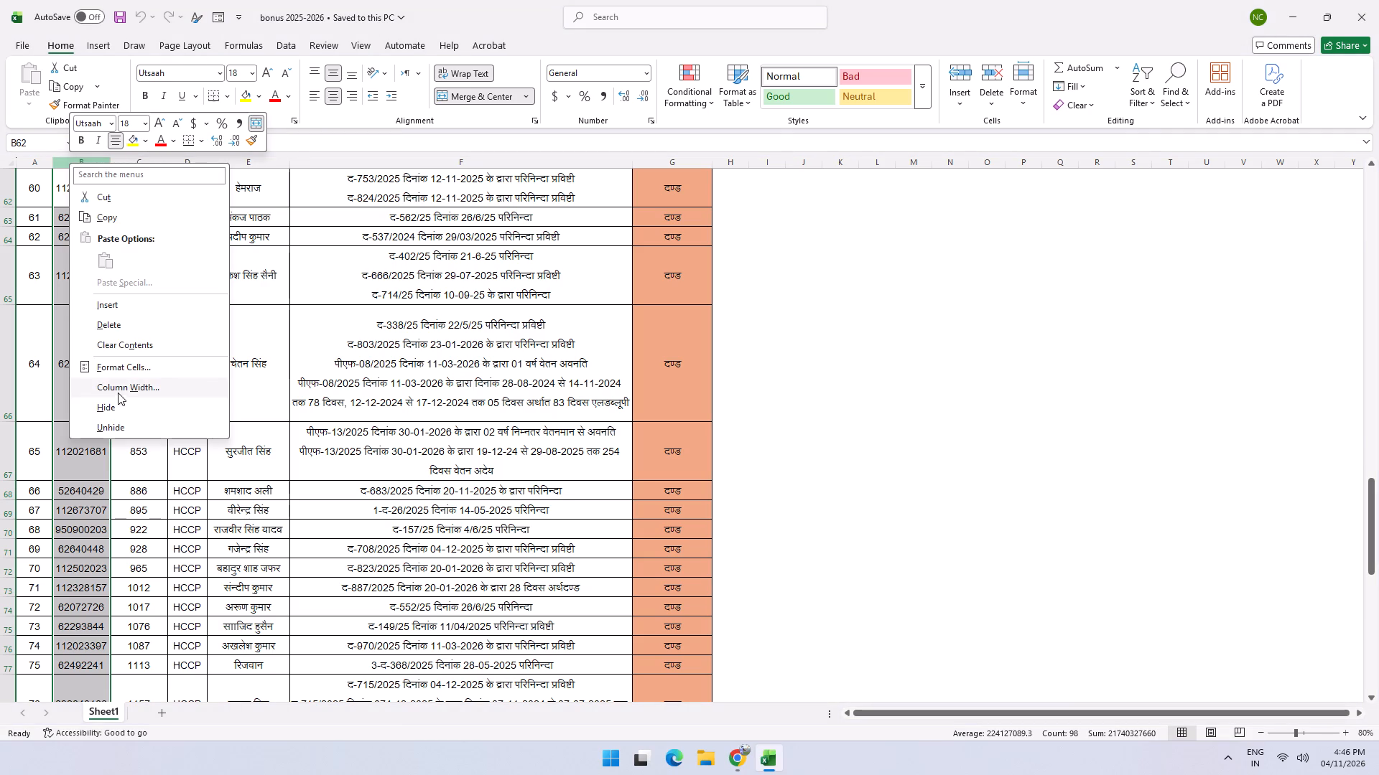
pyautogui.click(109, 365)
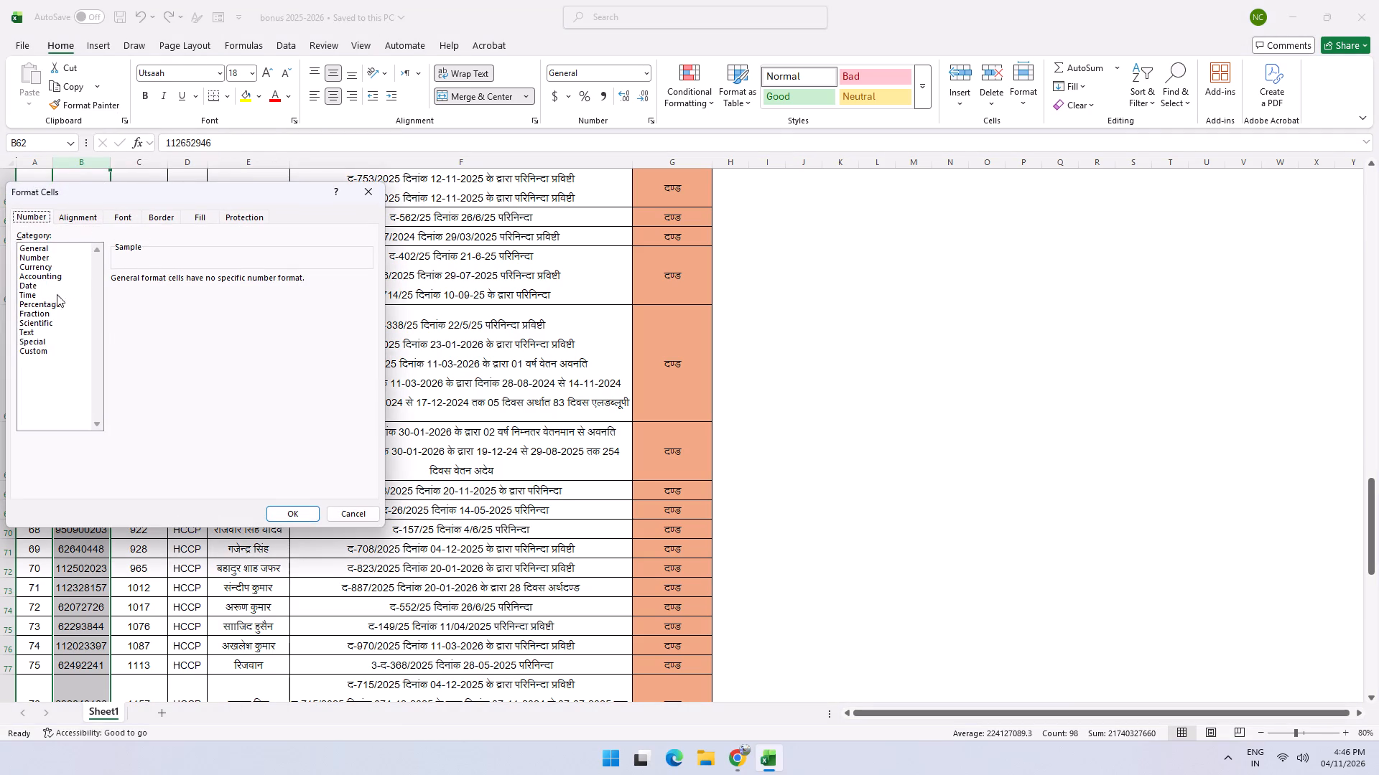
pyautogui.click(24, 349)
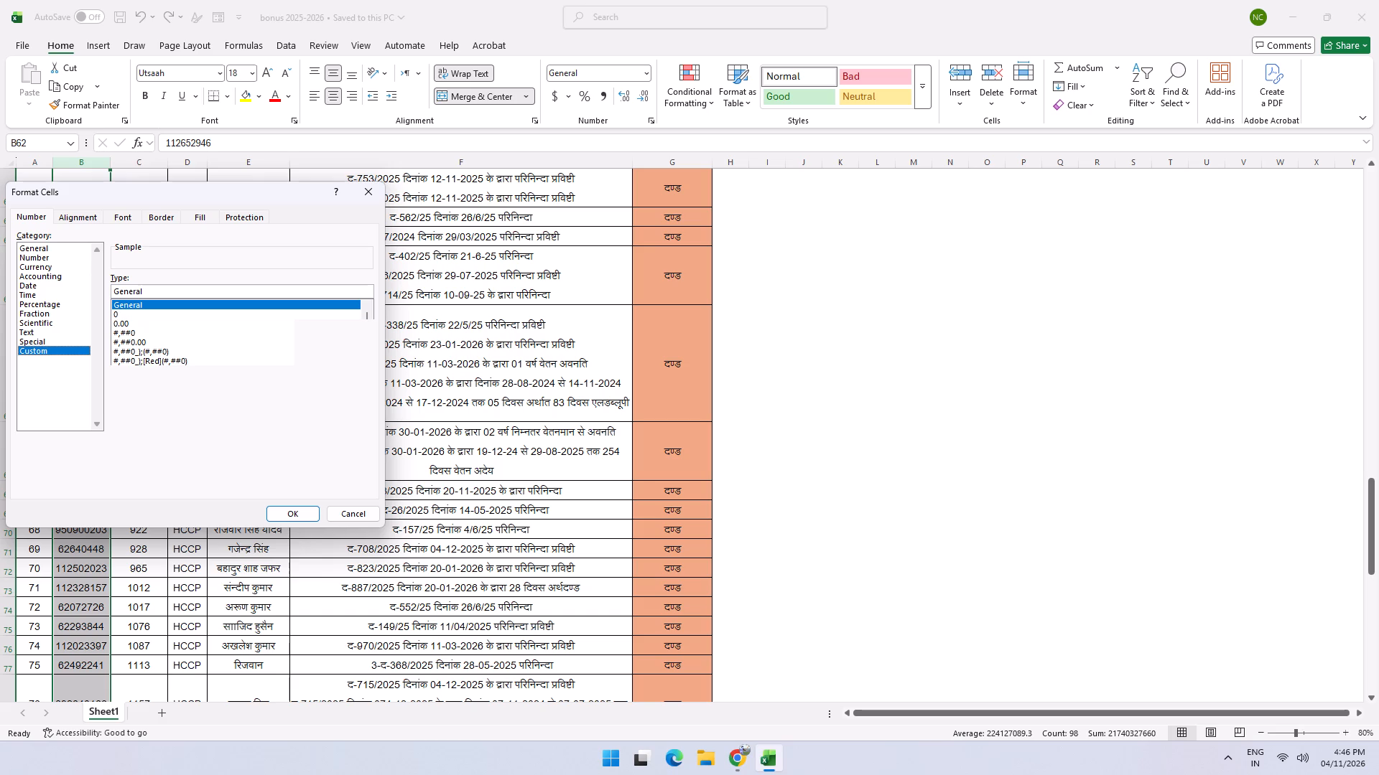
pyautogui.click(148, 286)
pyautogui.moveTo(150, 288); pyautogui.dragTo(101, 282)
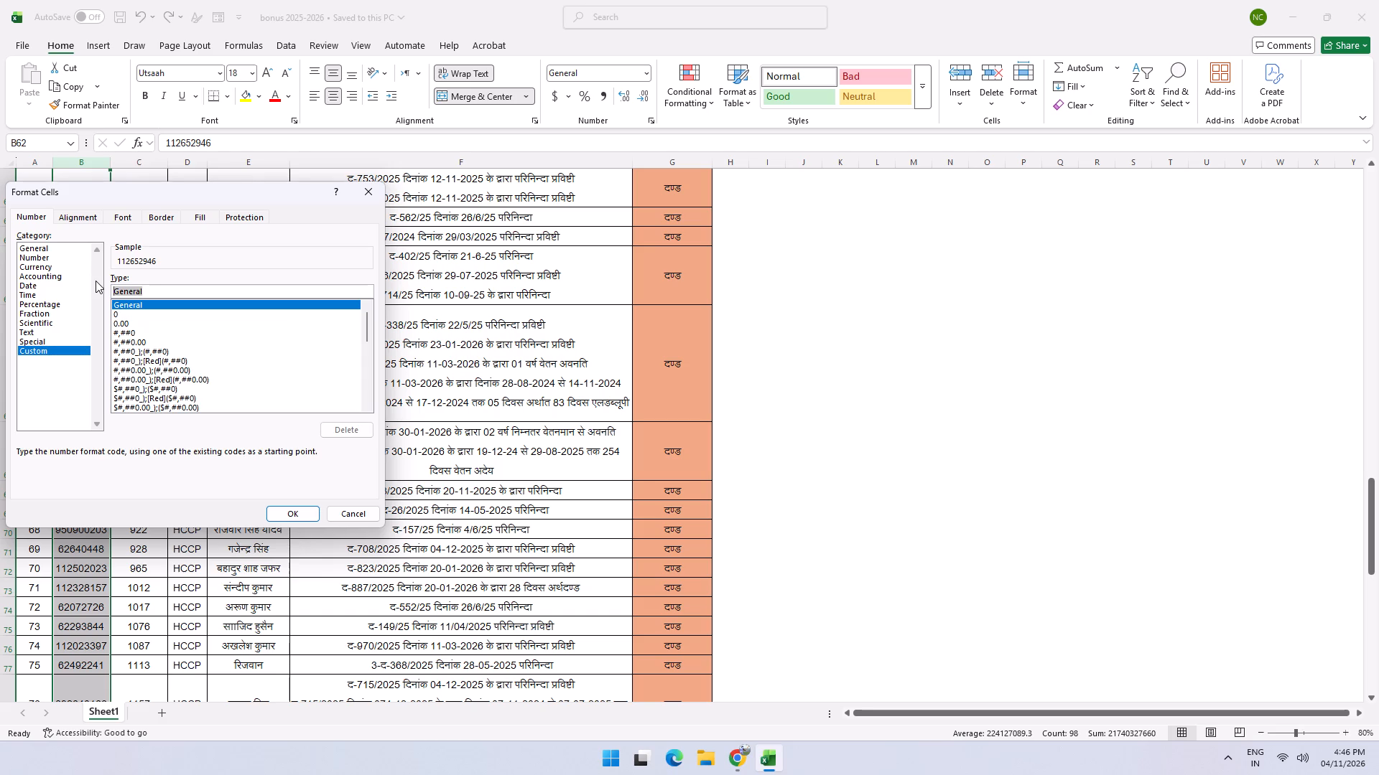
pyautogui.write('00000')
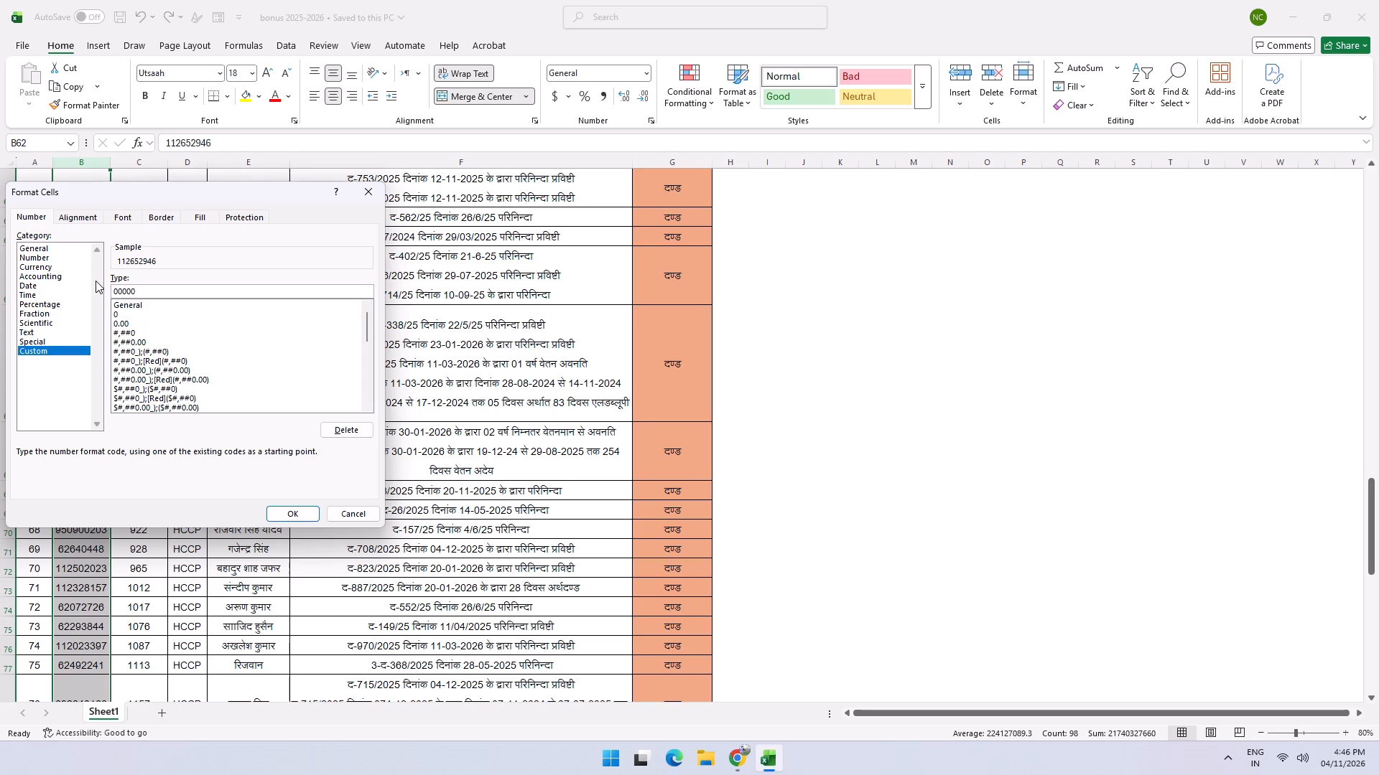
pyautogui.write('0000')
pyautogui.click(302, 508)
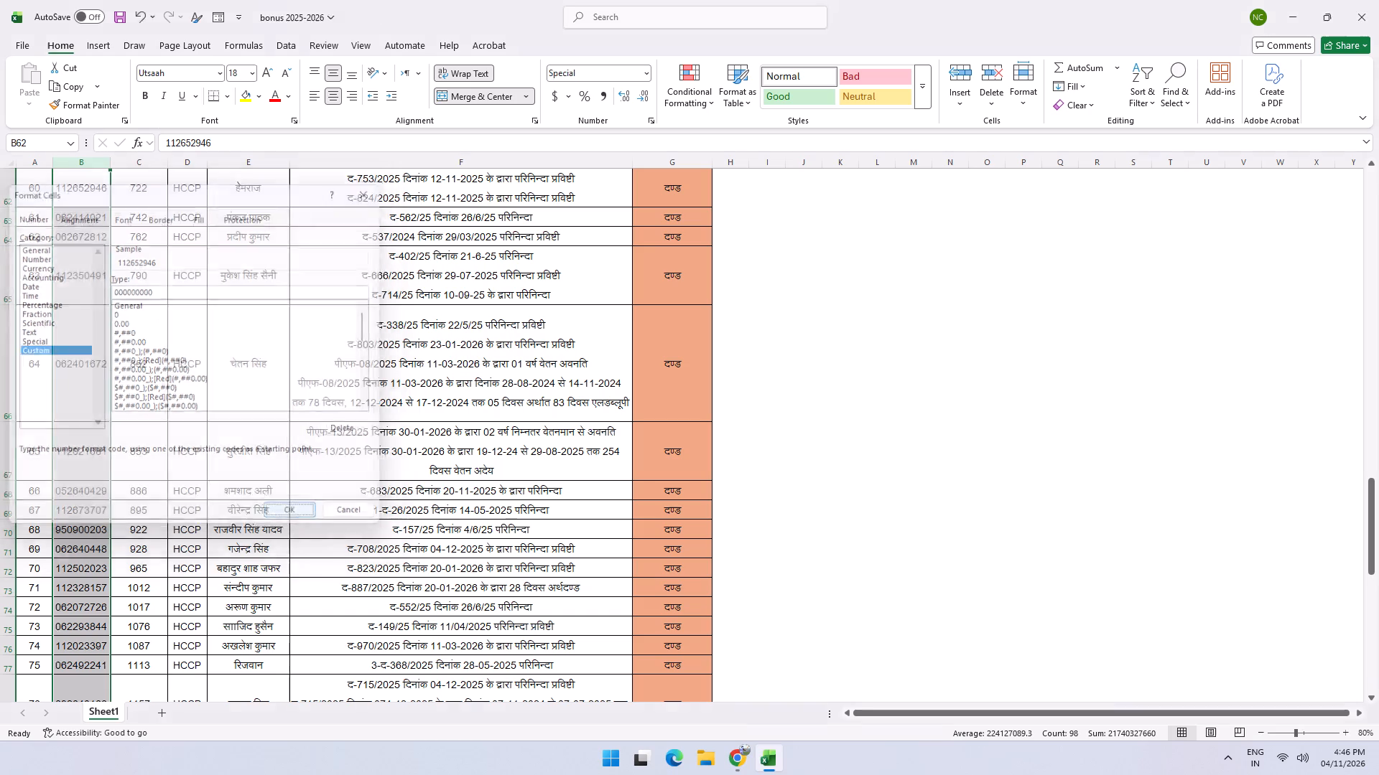
# Review the list from its first rows down to the punishment entries, checking the PNO and badge number columns.
pyautogui.scroll(8, 90, 375)
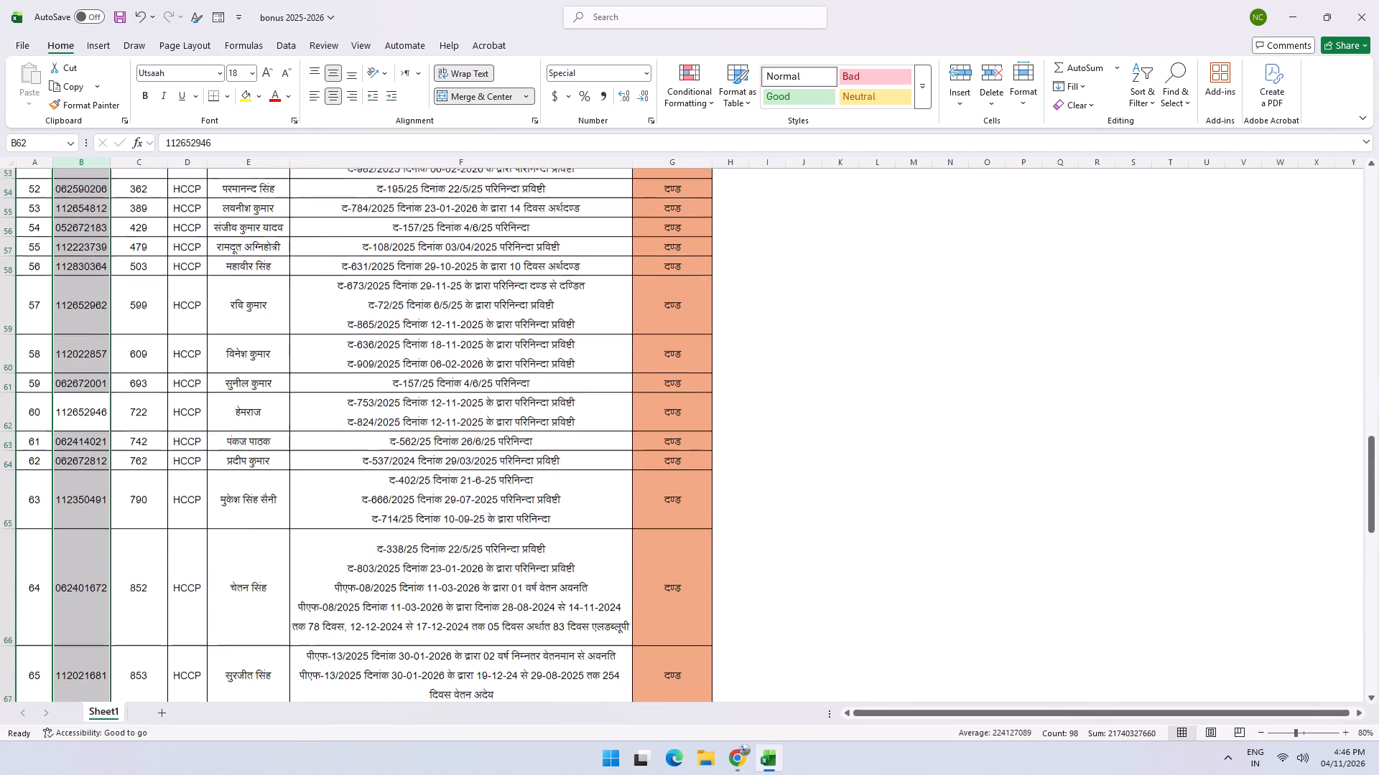
pyautogui.scroll(14, 90, 375)
pyautogui.scroll(-1, 123, 391)
pyautogui.scroll(7, 123, 391)
pyautogui.scroll(-1, 123, 390)
pyautogui.scroll(7, 123, 390)
pyautogui.scroll(-1, 123, 390)
pyautogui.scroll(20, 123, 390)
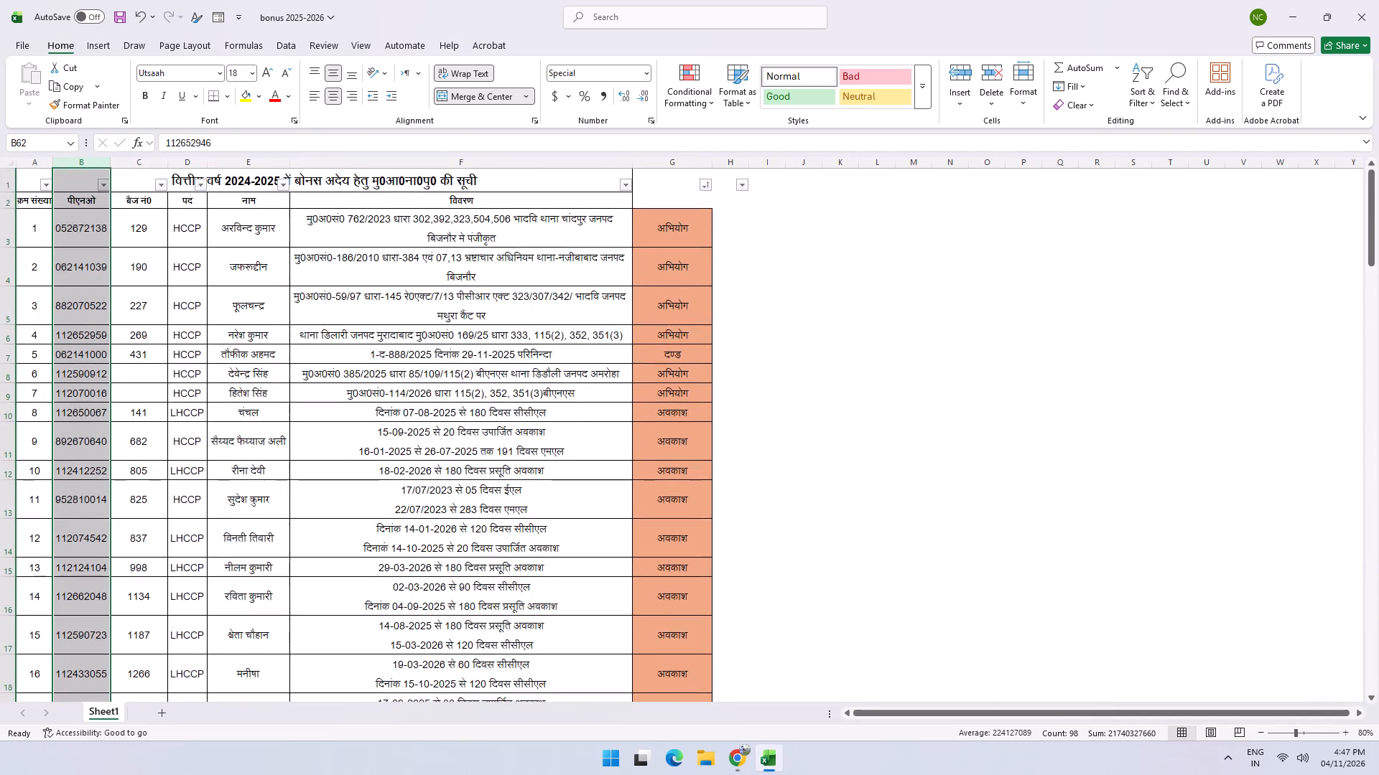
pyautogui.scroll(3, 112, 387)
pyautogui.scroll(-1, 112, 387)
pyautogui.scroll(7, 112, 387)
pyautogui.click(196, 334)
pyautogui.scroll(-6, 132, 387)
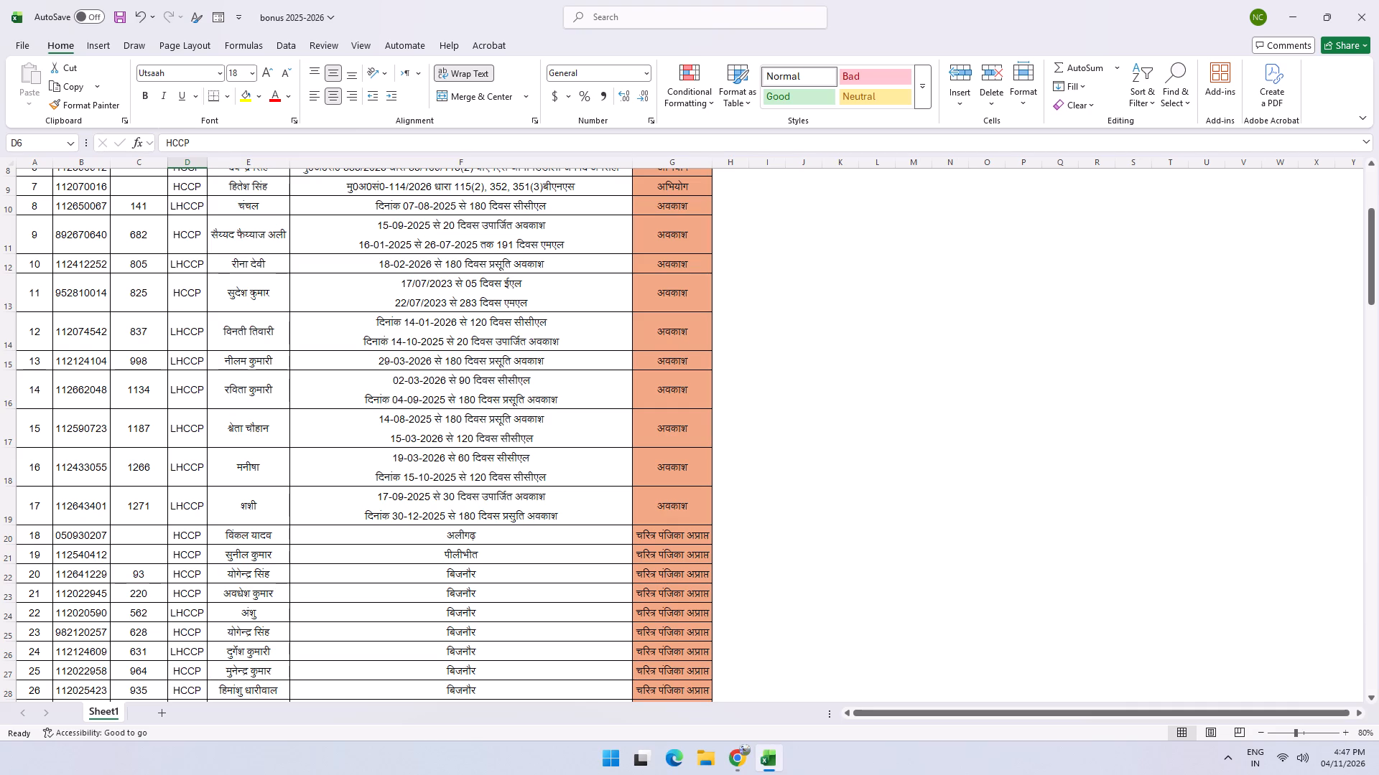
pyautogui.scroll(-5, 135, 446)
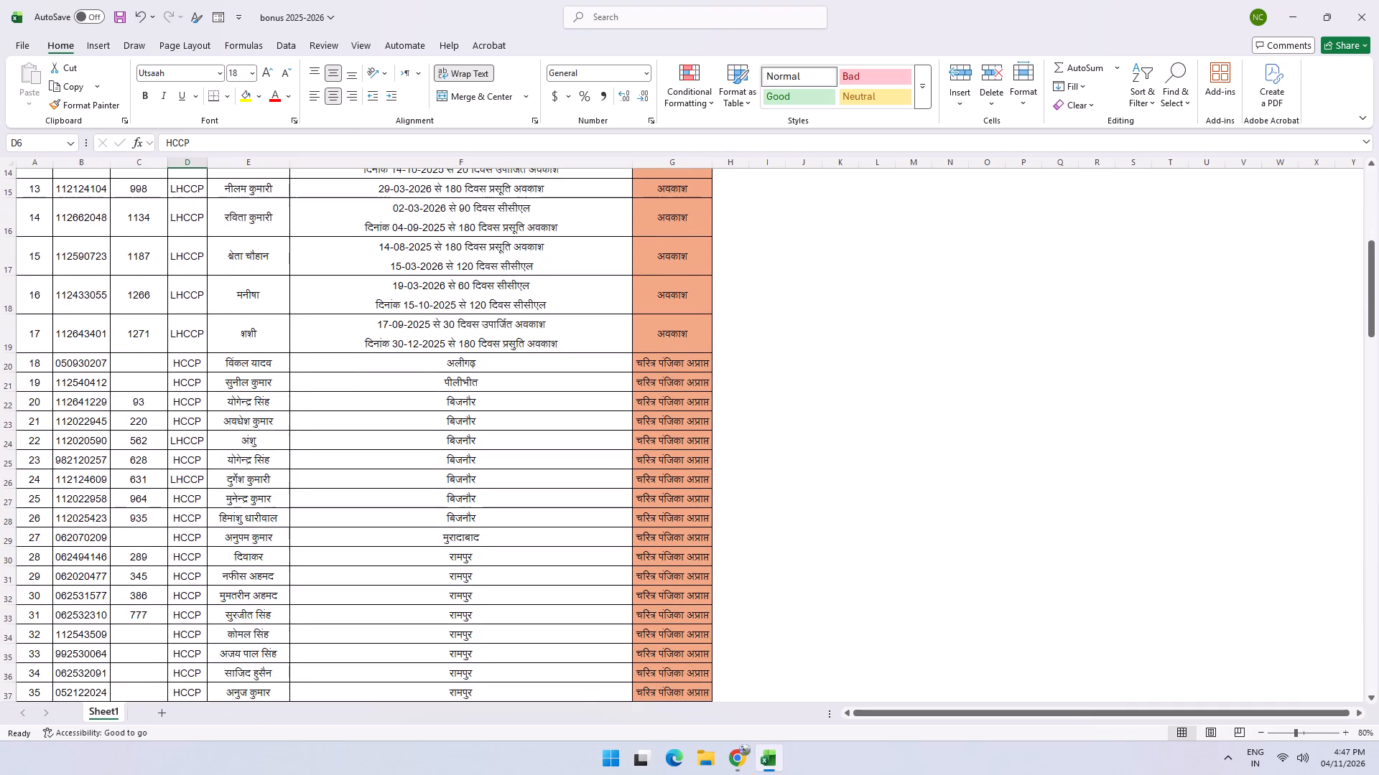
pyautogui.scroll(-4, 136, 558)
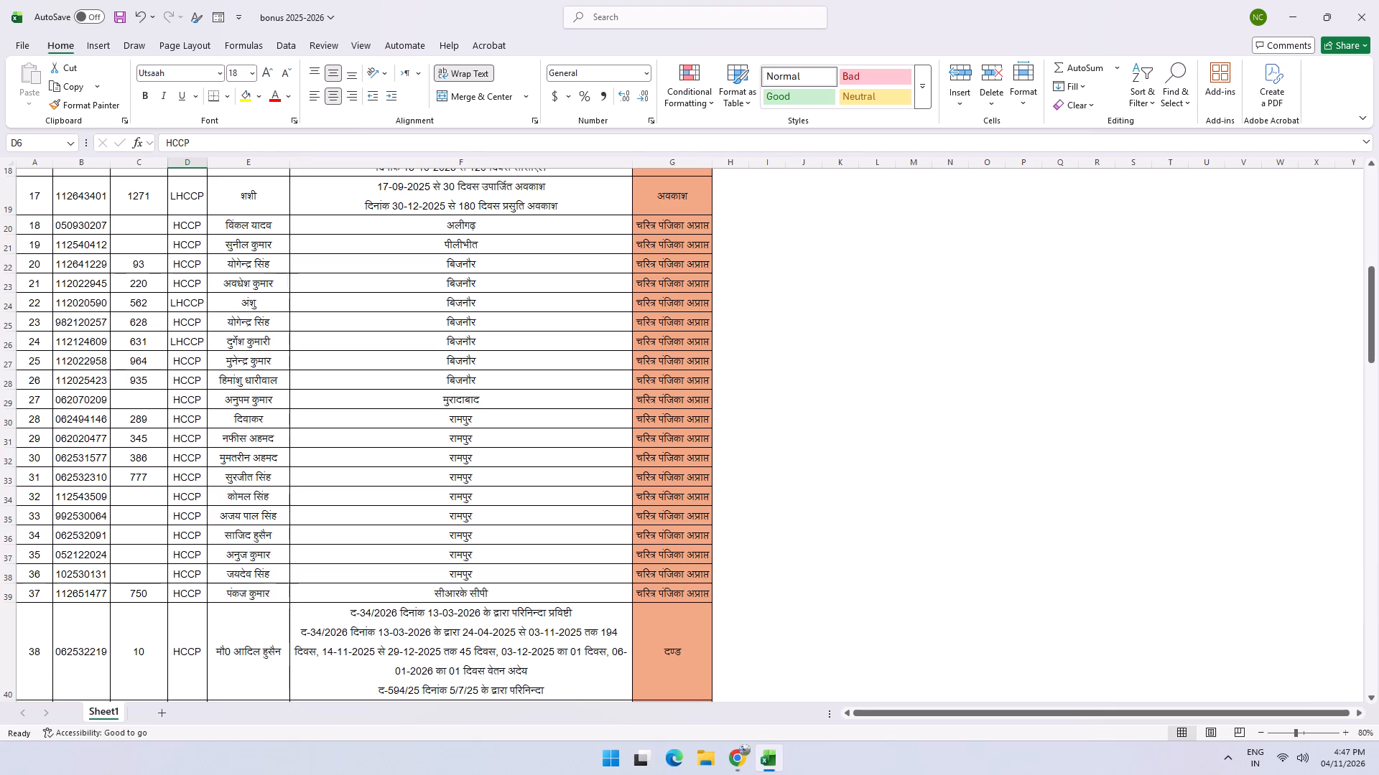
pyautogui.scroll(-1, 133, 594)
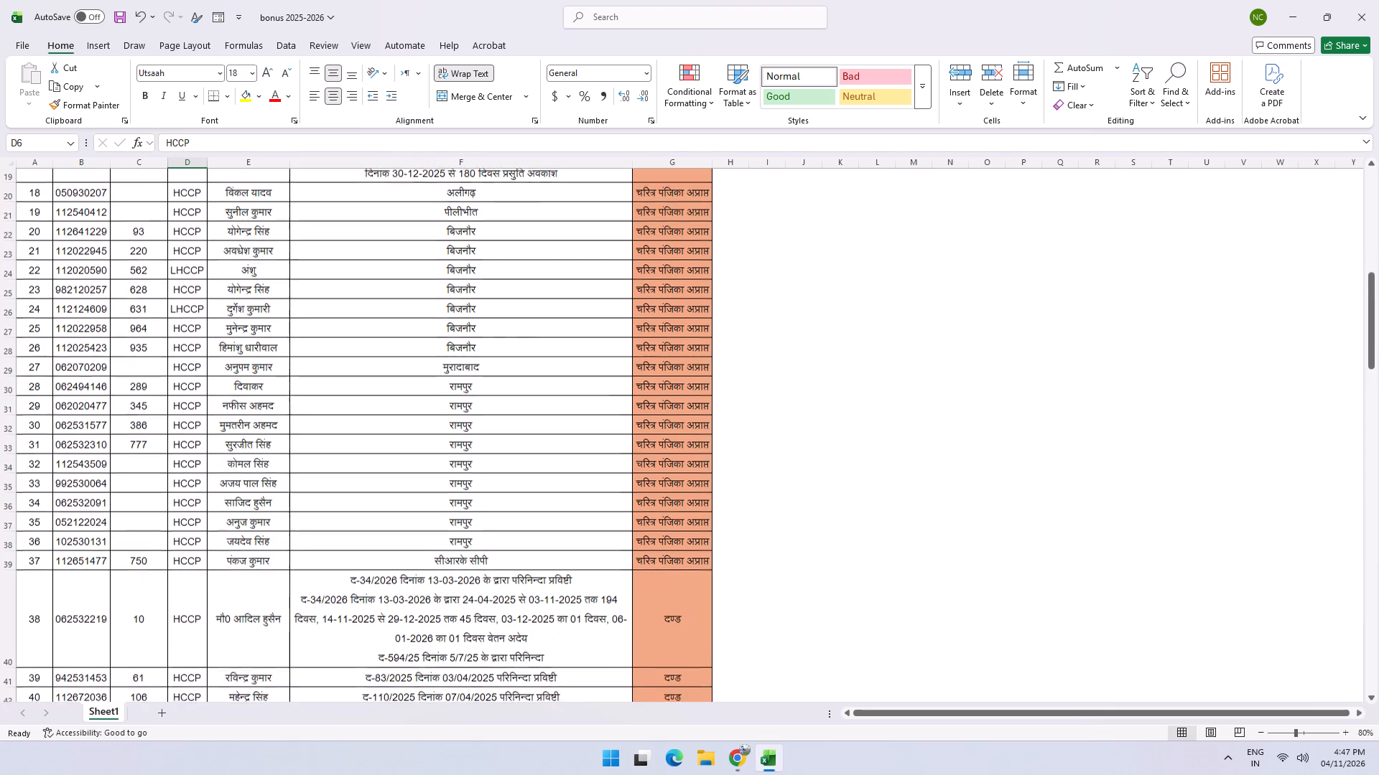
pyautogui.scroll(-2, 134, 595)
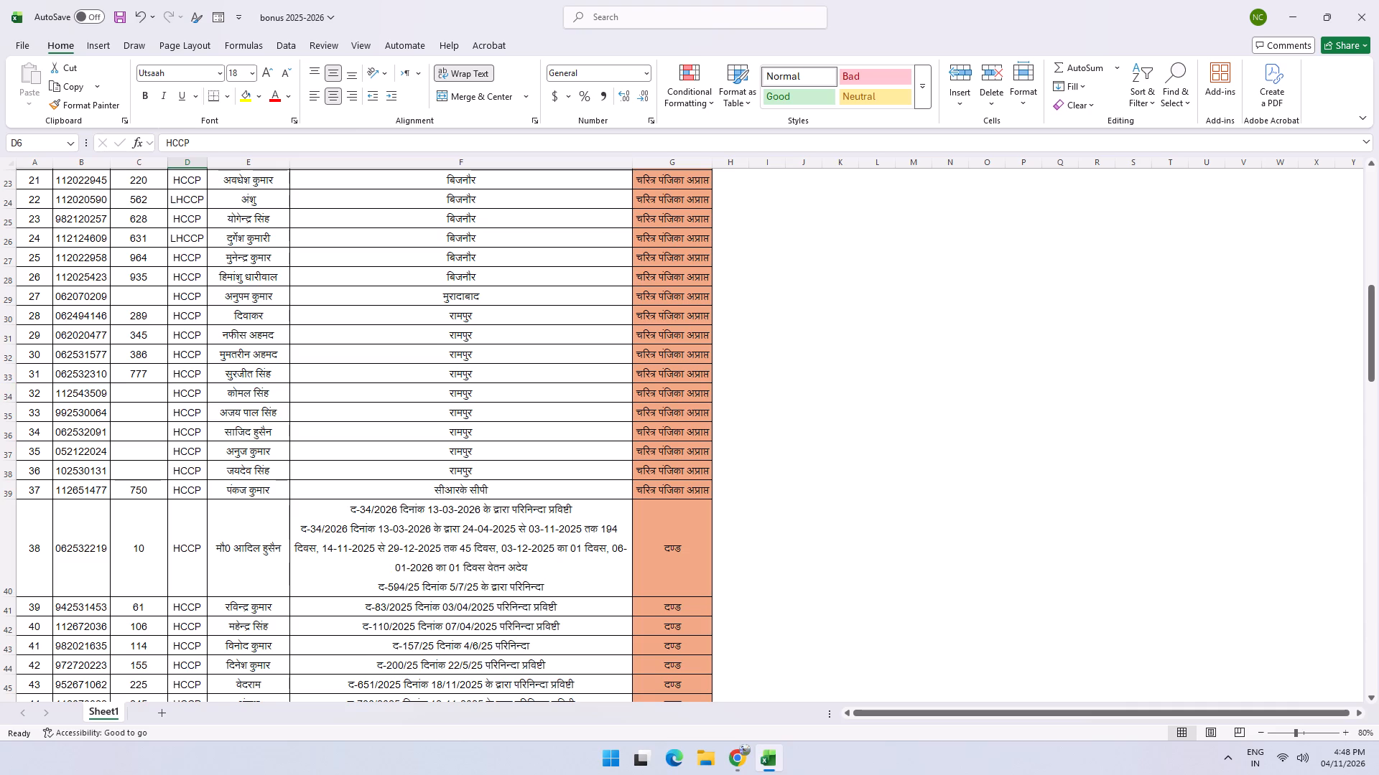
# Move the filter from the title row to the column header row, row 2.
pyautogui.scroll(4, 162, 381)
pyautogui.scroll(17, 93, 499)
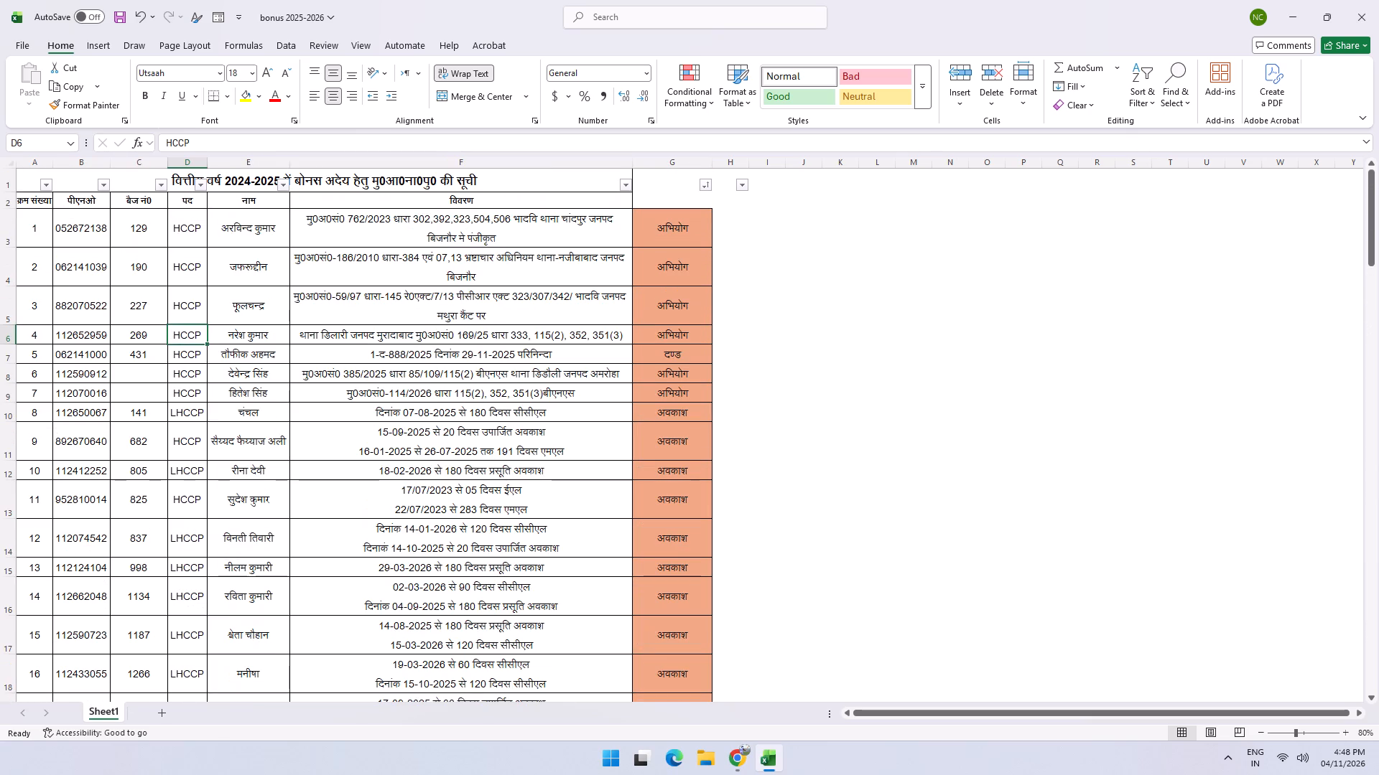
pyautogui.scroll(3, 102, 470)
pyautogui.click(0, 198)
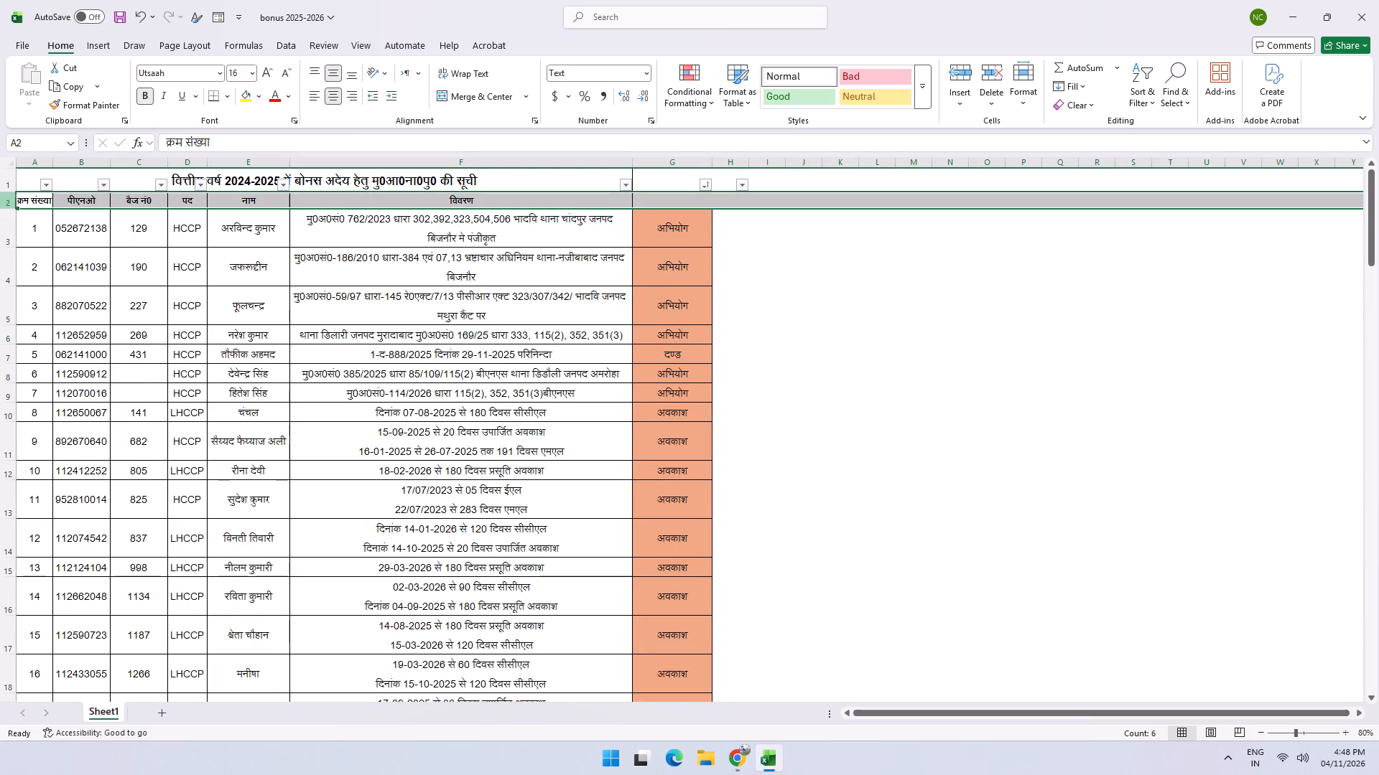
pyautogui.hotkey('ctrl', 'shift', 'l')
pyautogui.hotkey('ctrl', 'shift', 'l')
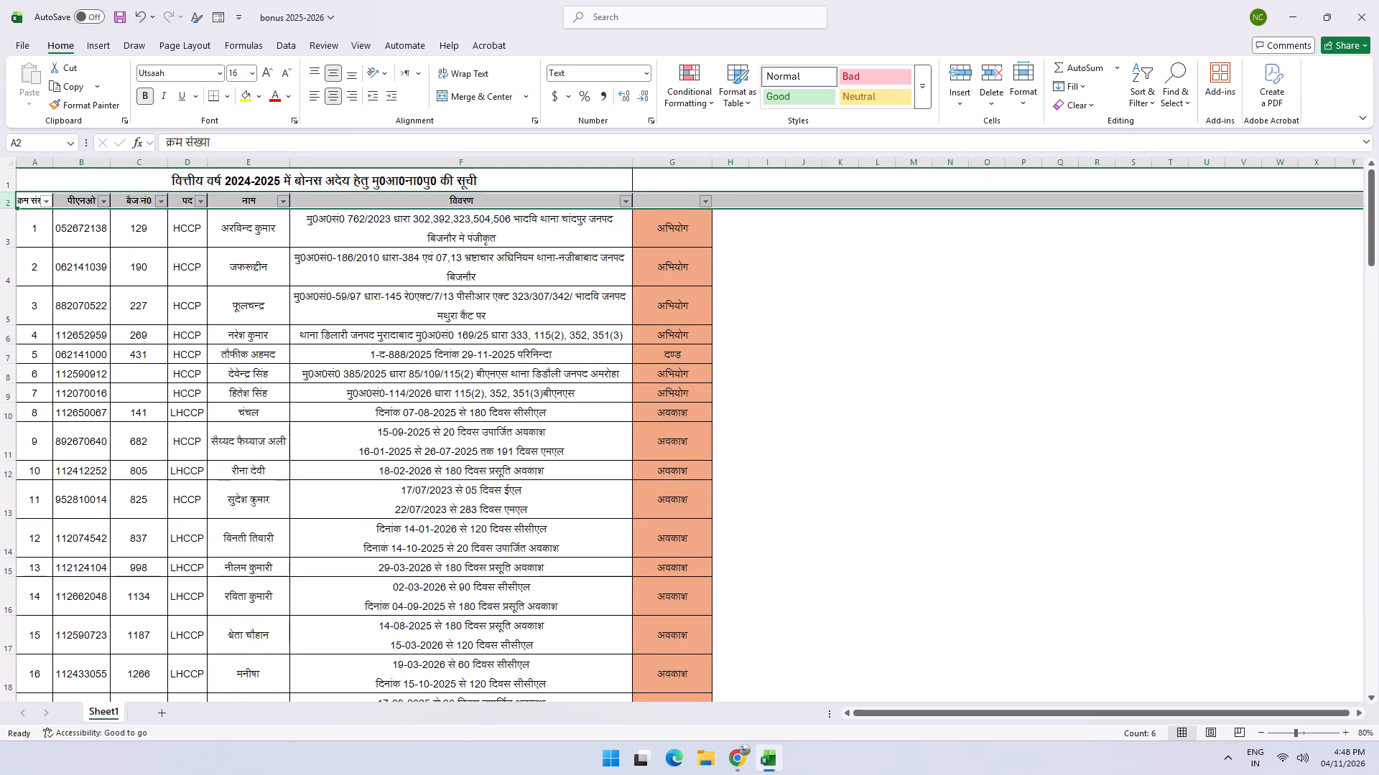
# Sort the list by badge number (बेज नं0) from smallest to largest.
pyautogui.click(163, 198)
pyautogui.click(205, 215)
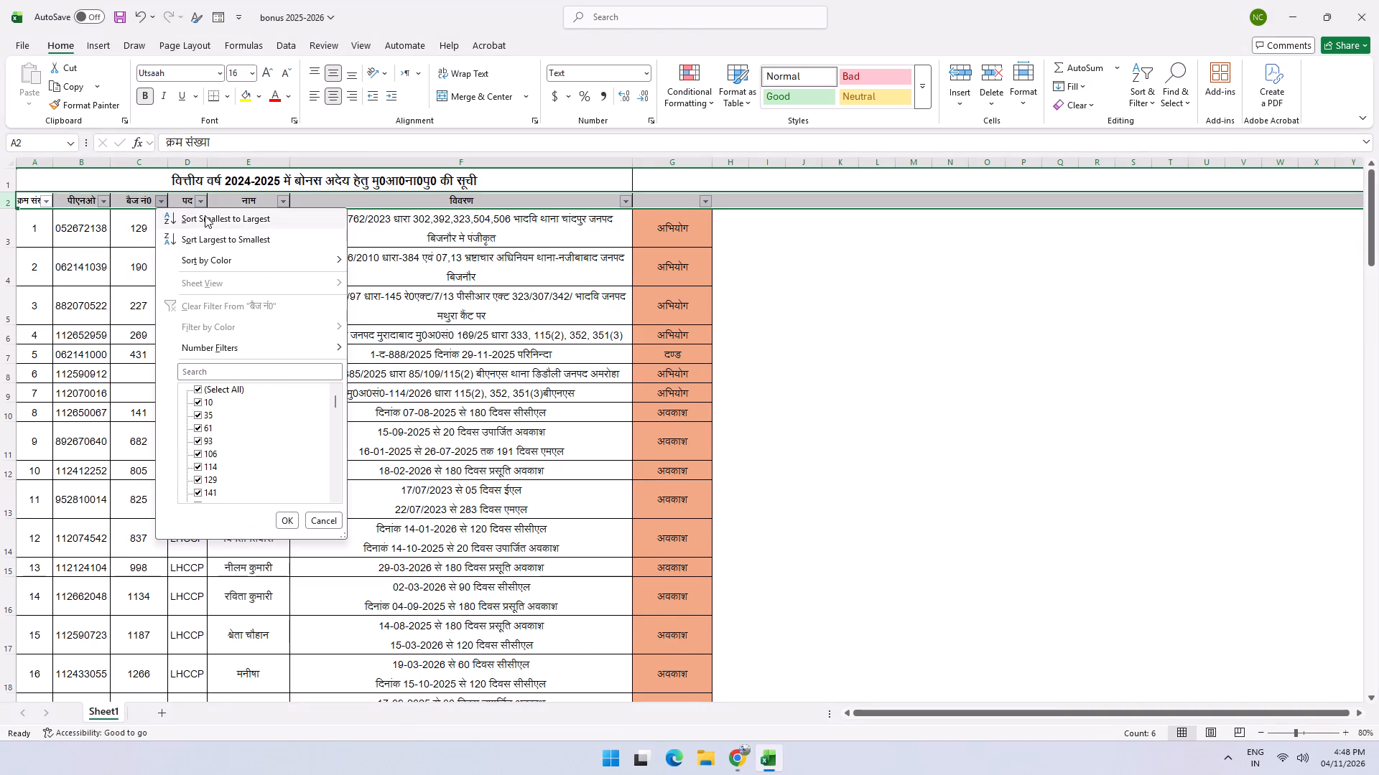
# Go to the end of the badge number column, where badge numbers are missing, and copy the PNO in row 91.
pyautogui.click(130, 237)
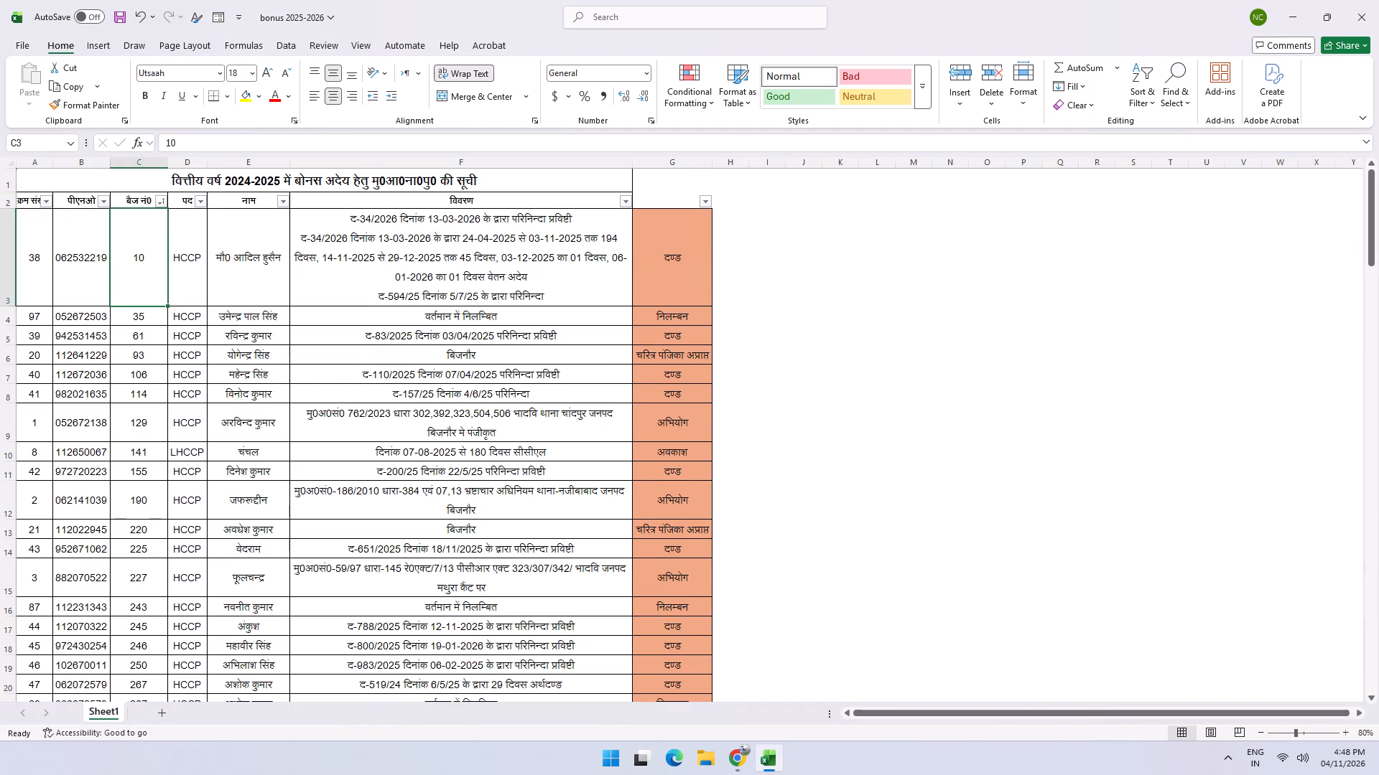
pyautogui.hotkey('ctrl', 'shift', 'Down')
pyautogui.scroll(-4, 181, 372)
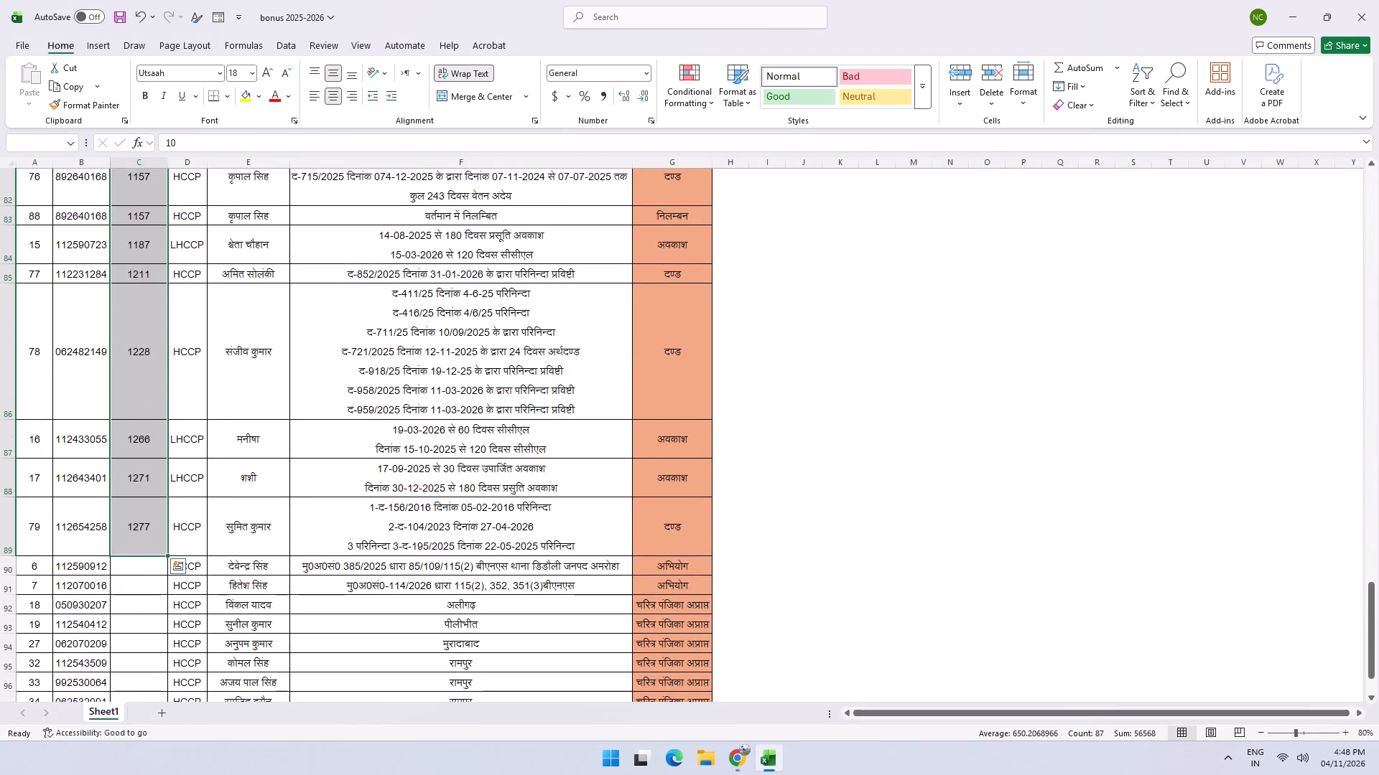
pyautogui.click(85, 570)
pyautogui.hotkey('ctrl', 'c')
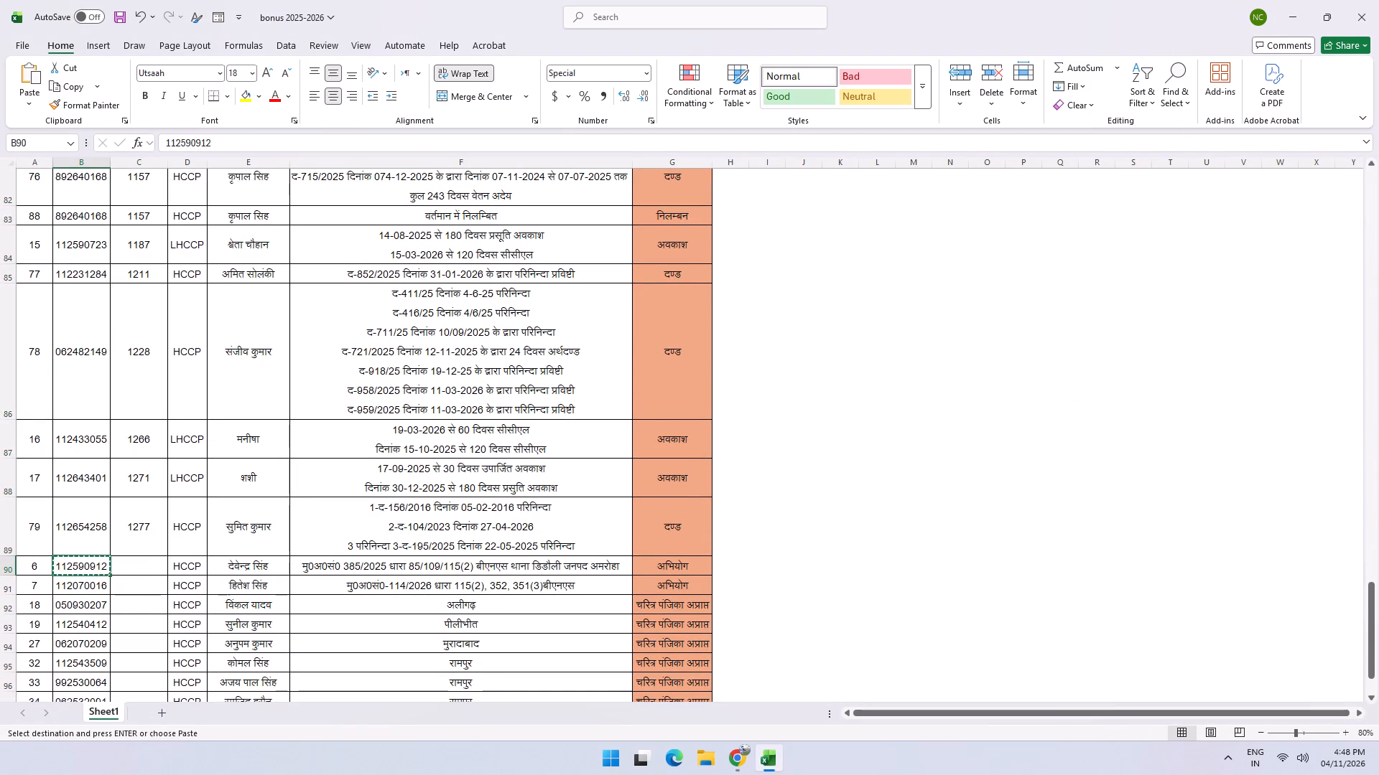
pyautogui.click(78, 581)
pyautogui.hotkey('ctrl', 'c')
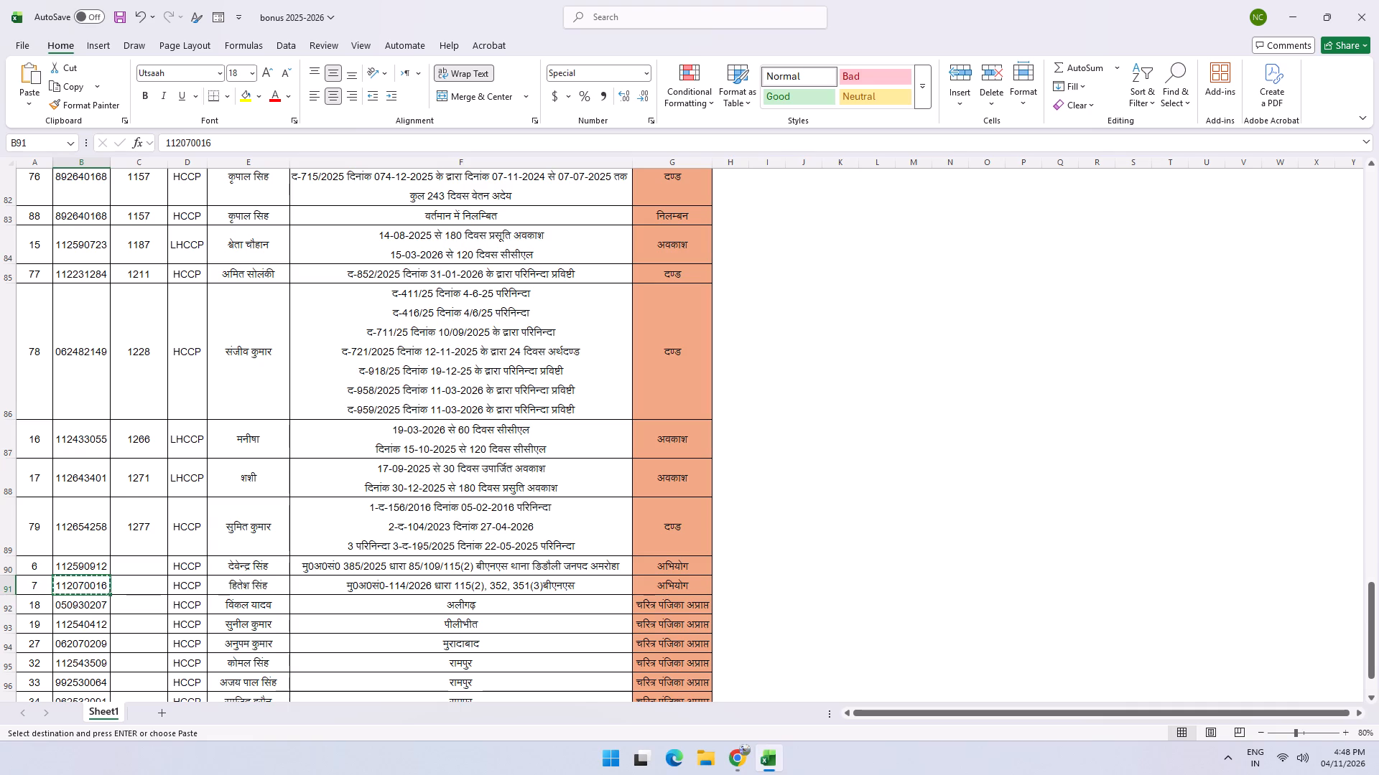
# Switch to Edge and reopen the NEW NR 2025 Google Sheet from the browsing history, showing its ALL sheet.
pyautogui.click(661, 757)
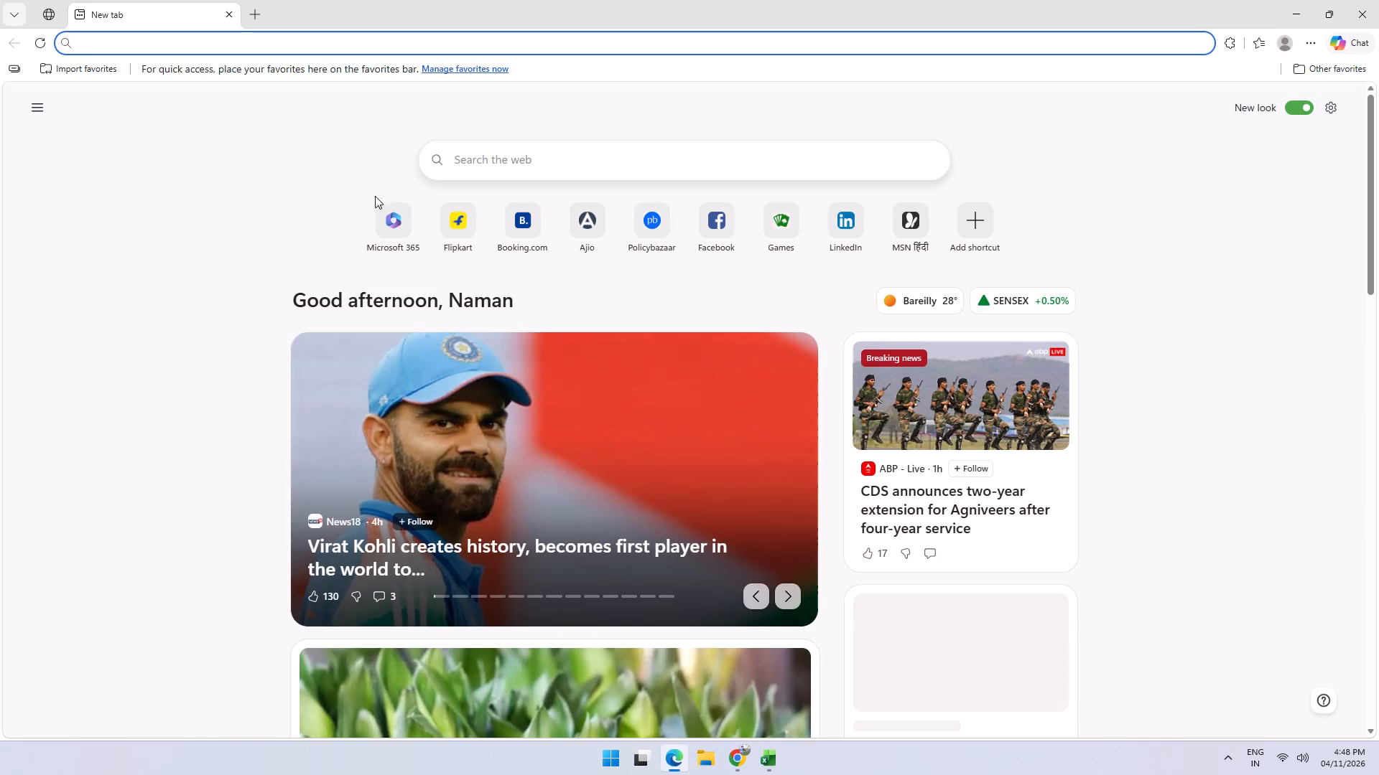
pyautogui.click(465, 156)
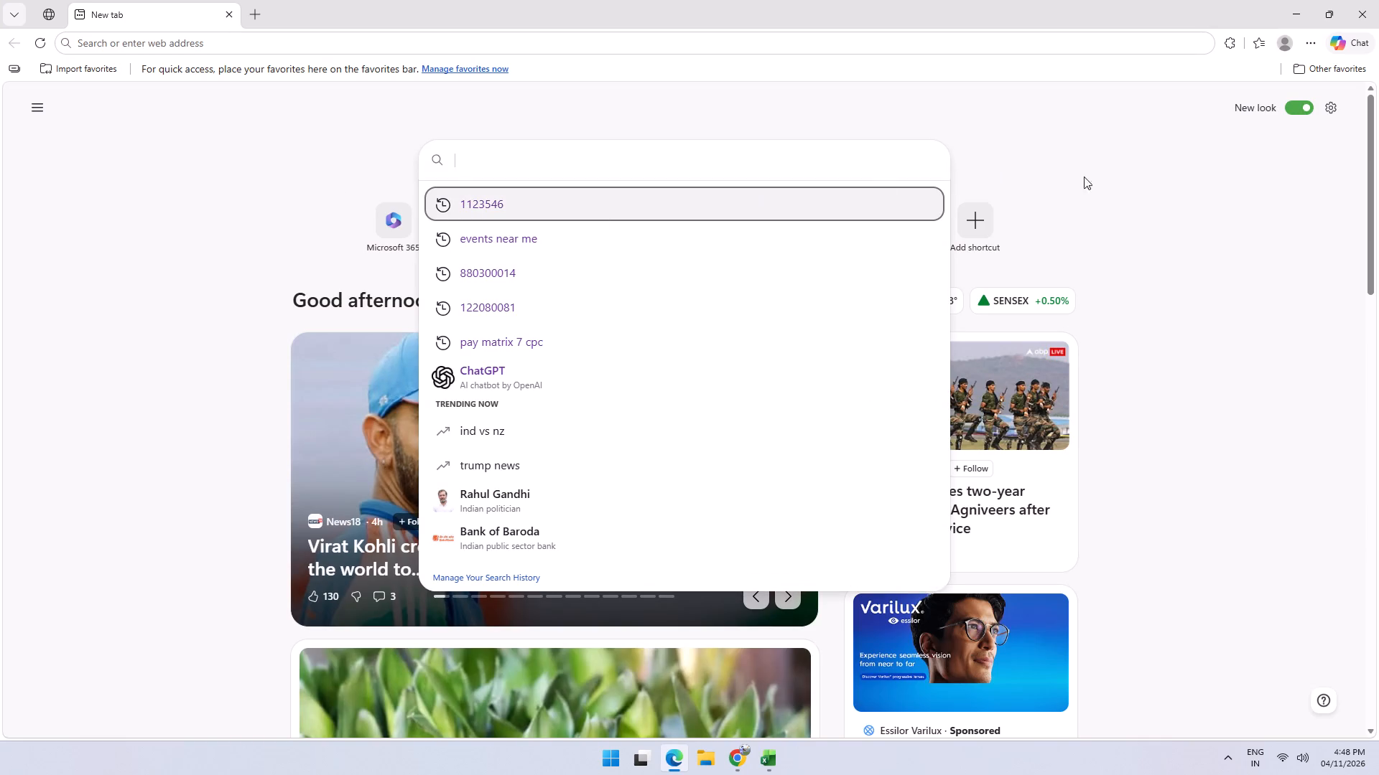
pyautogui.hotkey('ctrl', 'h')
pyautogui.click(1120, 164)
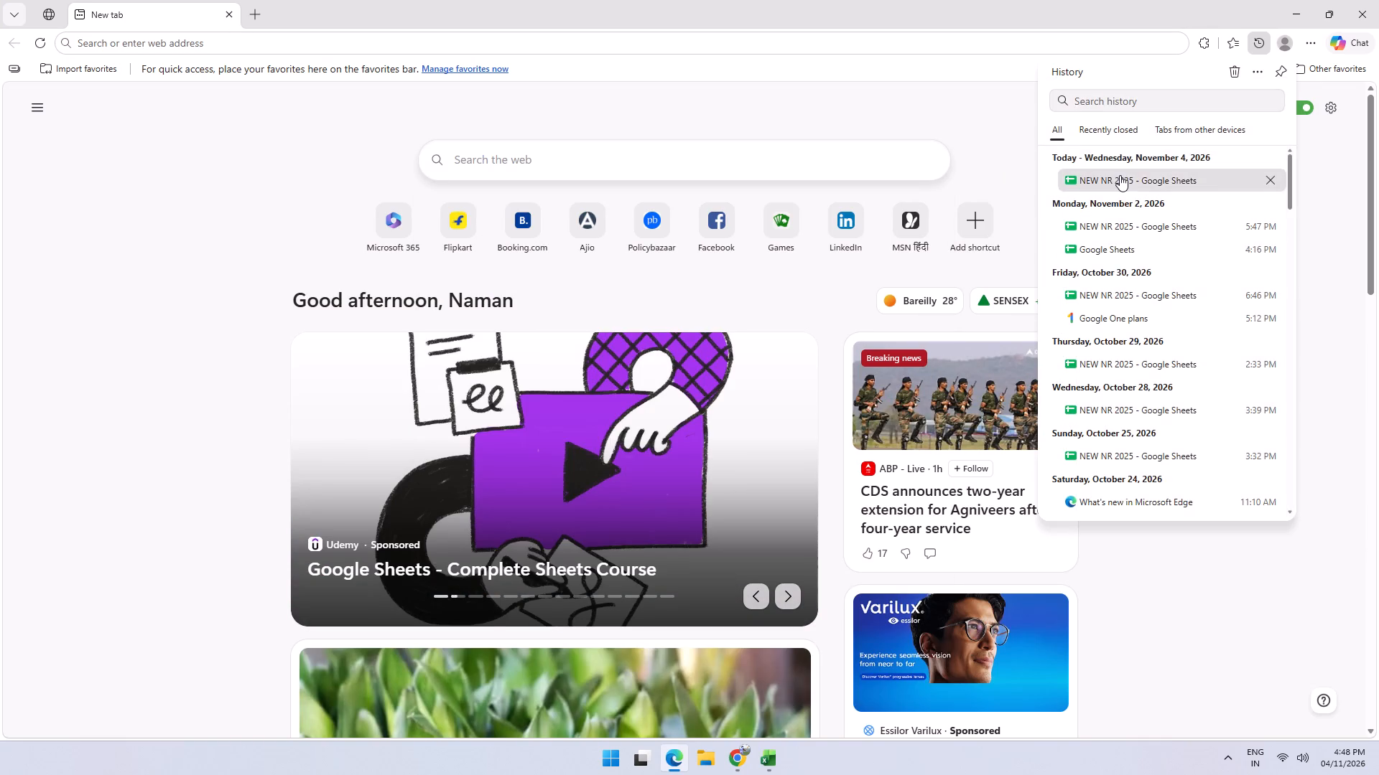
pyautogui.click(1120, 175)
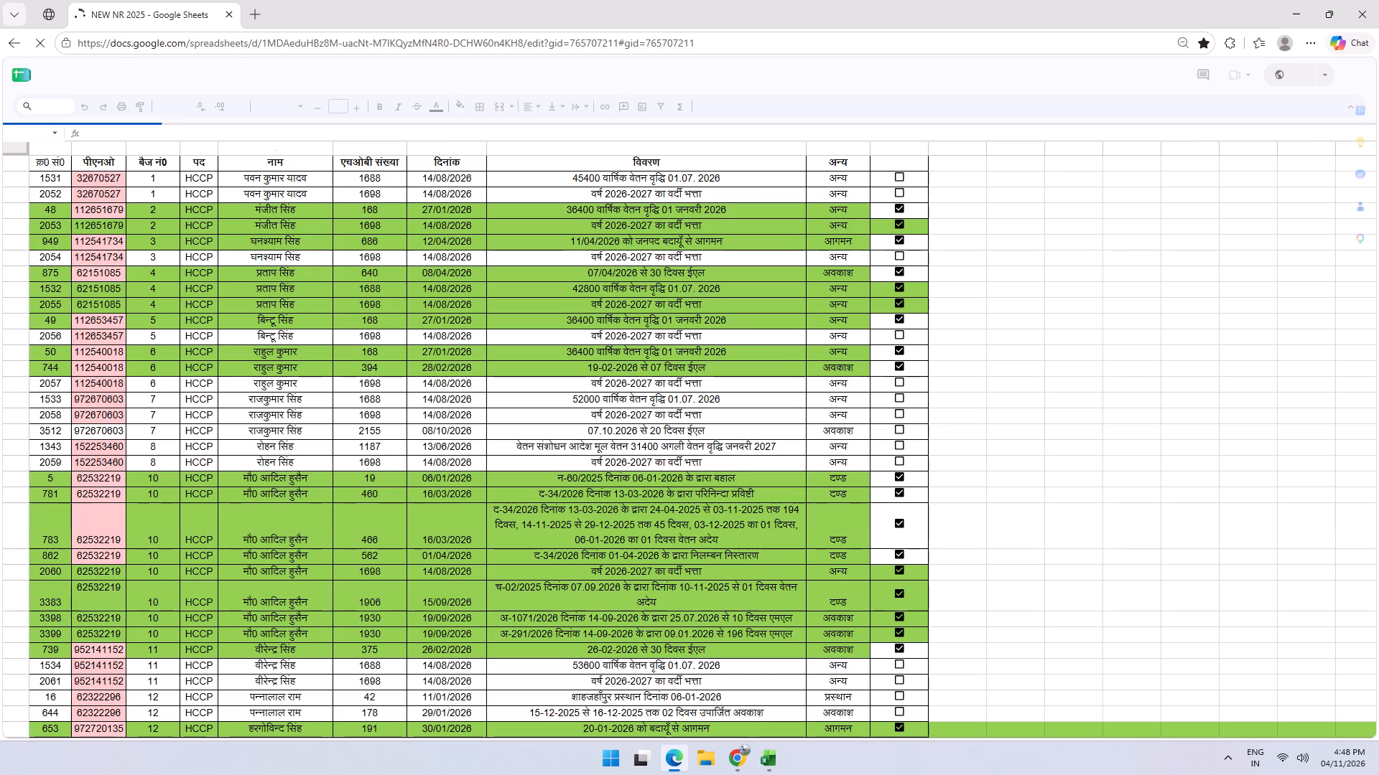
pyautogui.click(98, 721)
pyautogui.click(162, 525)
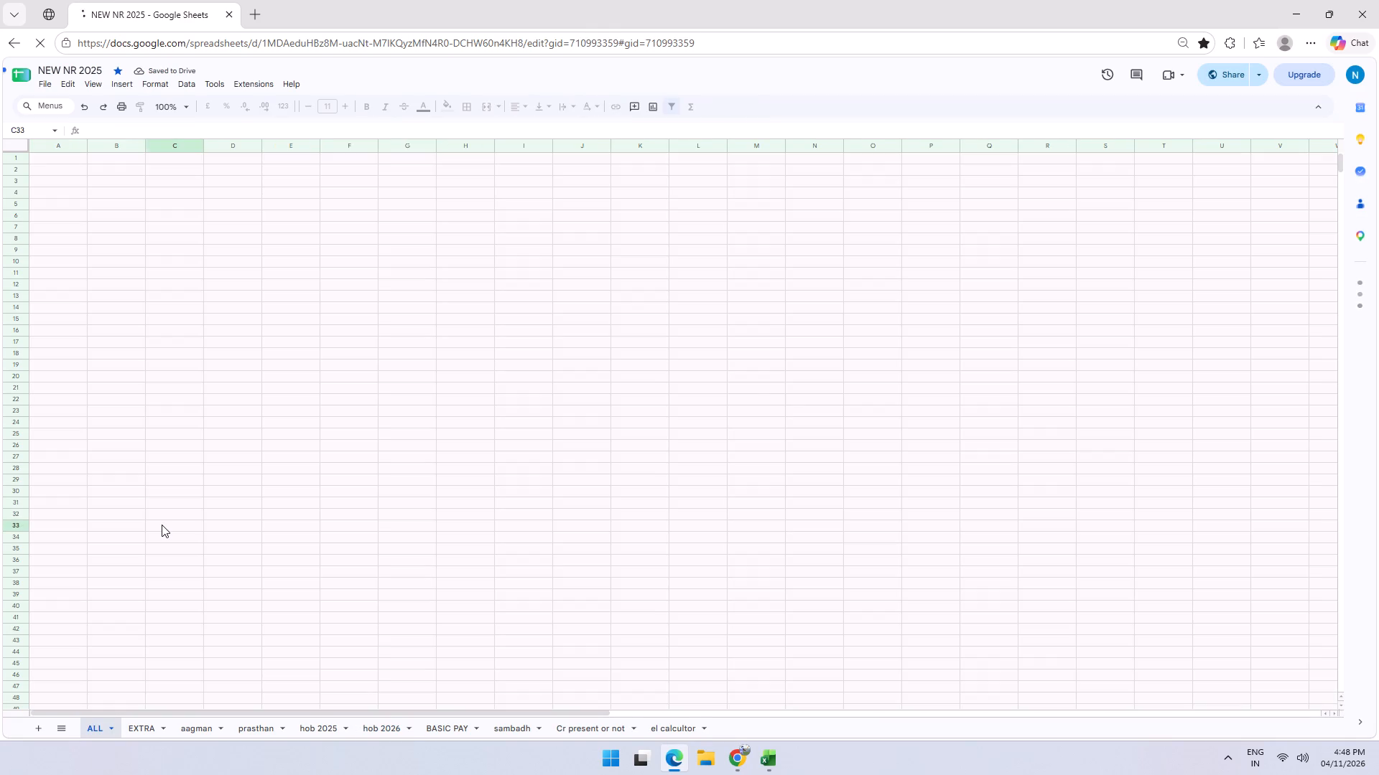
pyautogui.click(162, 525)
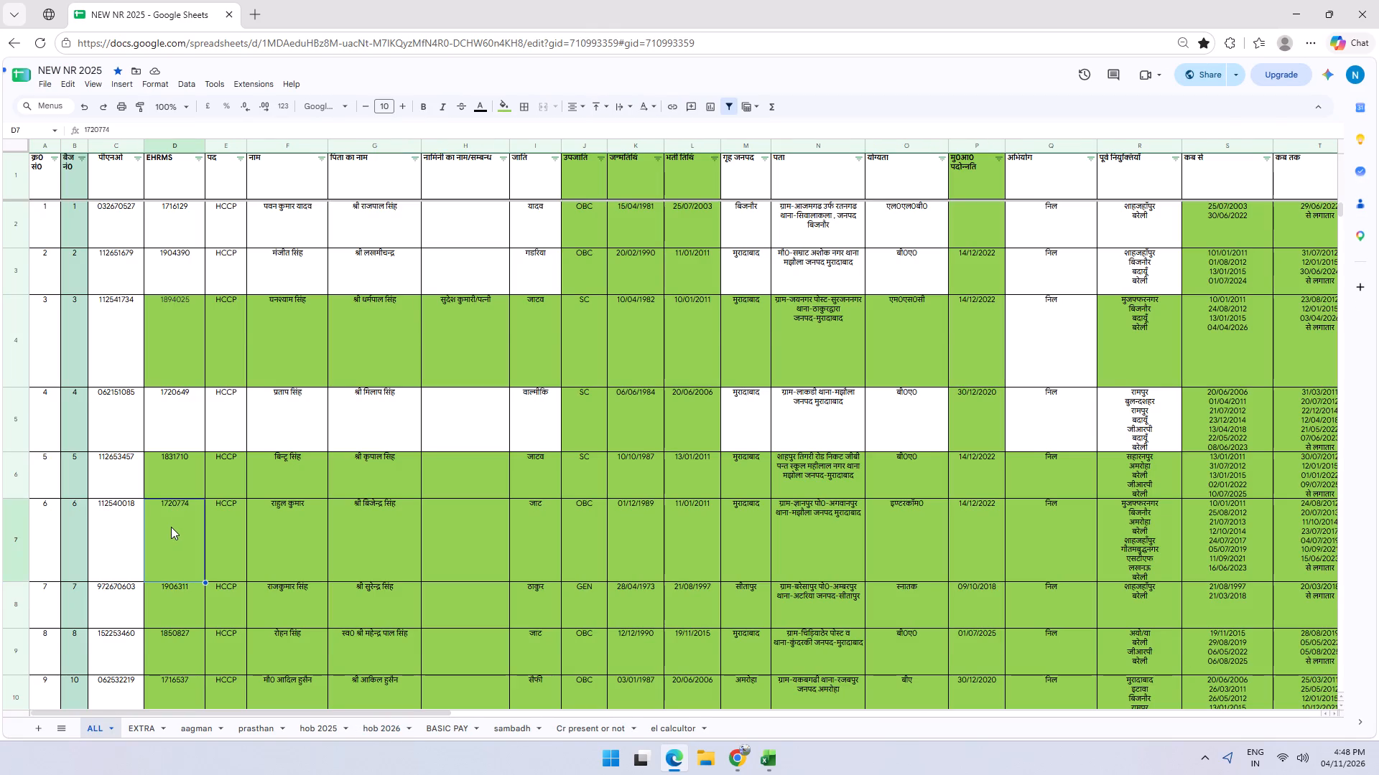
# Find the copied PNO in the ALL sheet and enter its badge number in C91 of the bonus list in Excel.
pyautogui.hotkey('ctrl', 'f')
pyautogui.hotkey('ctrl', 'v')
pyautogui.press('Return')
pyautogui.press('Escape')
pyautogui.press('Left')
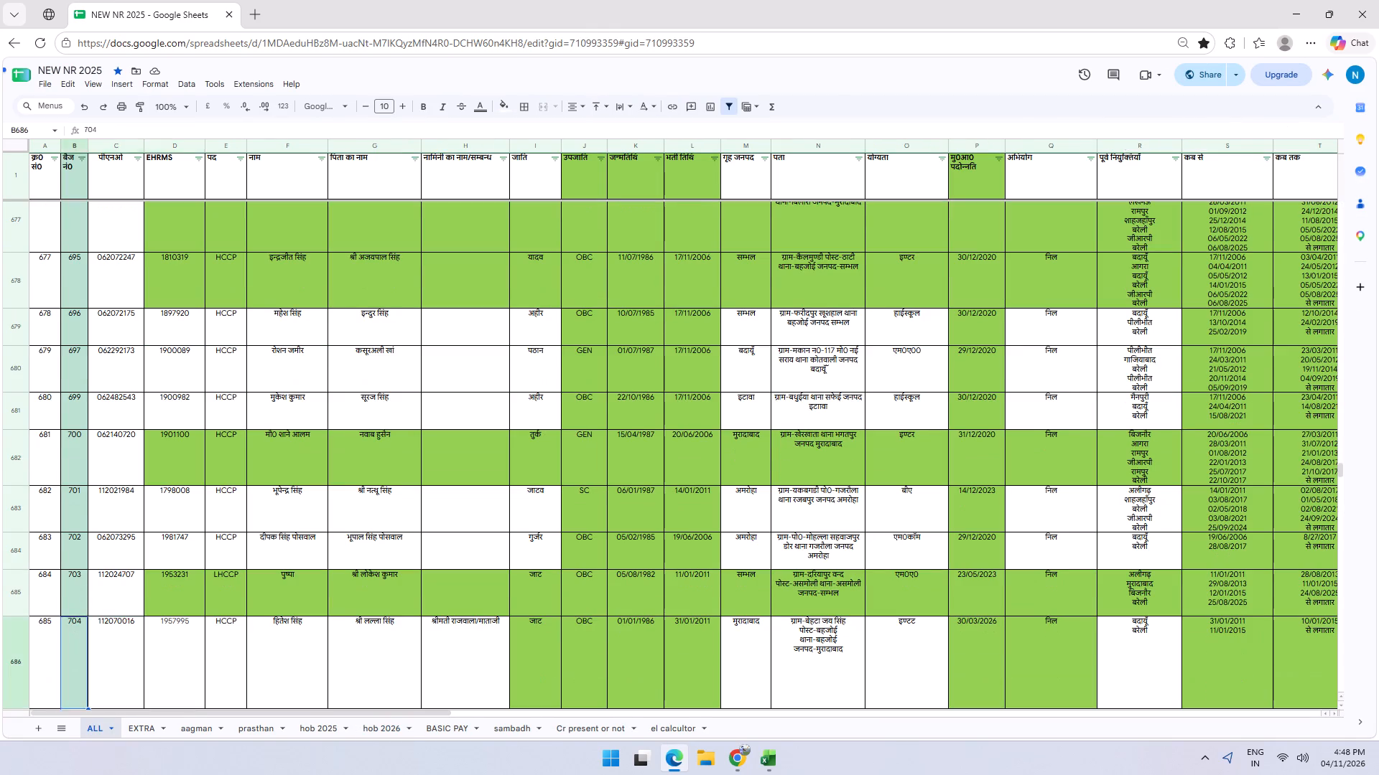
pyautogui.hotkey('alt', 'Tab')
pyautogui.press('Left')
pyautogui.press('Right')
pyautogui.press('Right')
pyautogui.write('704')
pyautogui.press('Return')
# Look up row 92's PNO in the ALL sheet and paste the matching badge number into C92 of the bonus list.
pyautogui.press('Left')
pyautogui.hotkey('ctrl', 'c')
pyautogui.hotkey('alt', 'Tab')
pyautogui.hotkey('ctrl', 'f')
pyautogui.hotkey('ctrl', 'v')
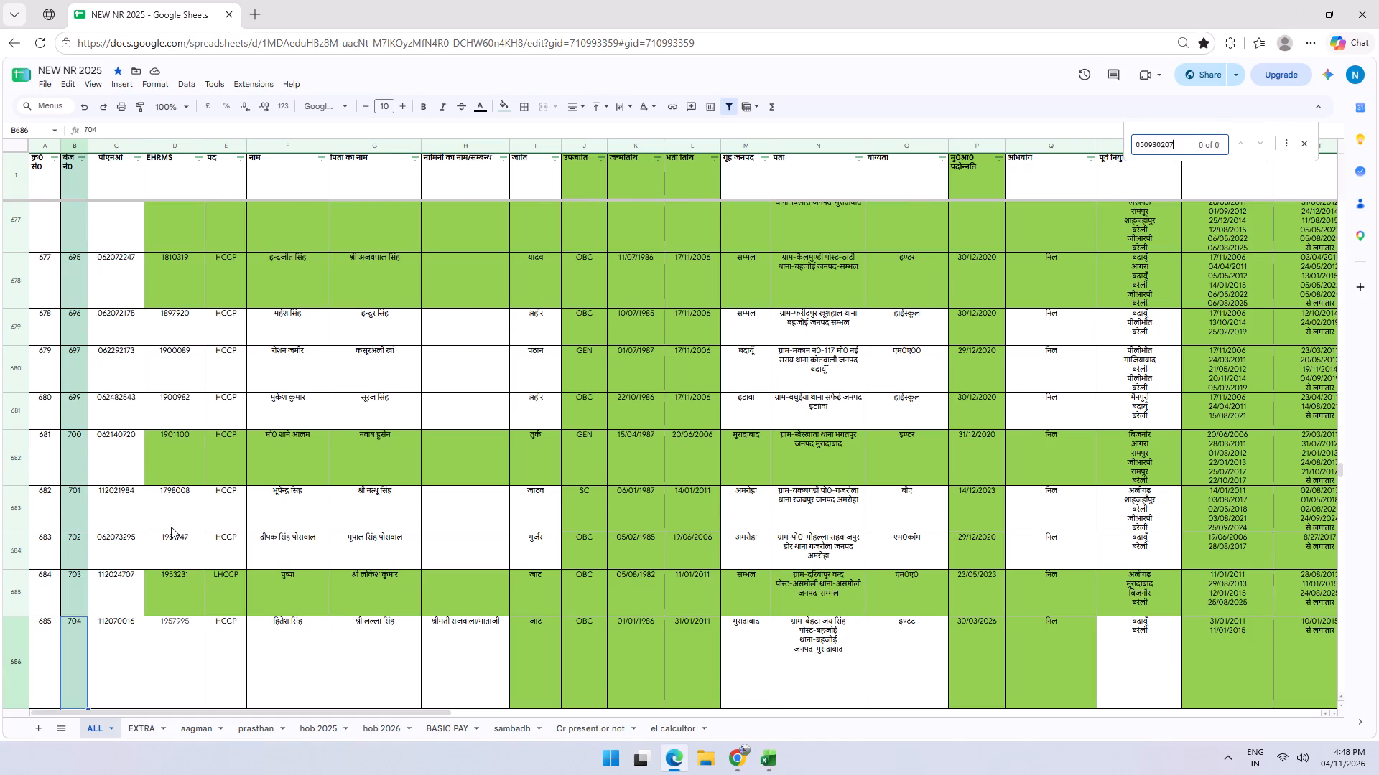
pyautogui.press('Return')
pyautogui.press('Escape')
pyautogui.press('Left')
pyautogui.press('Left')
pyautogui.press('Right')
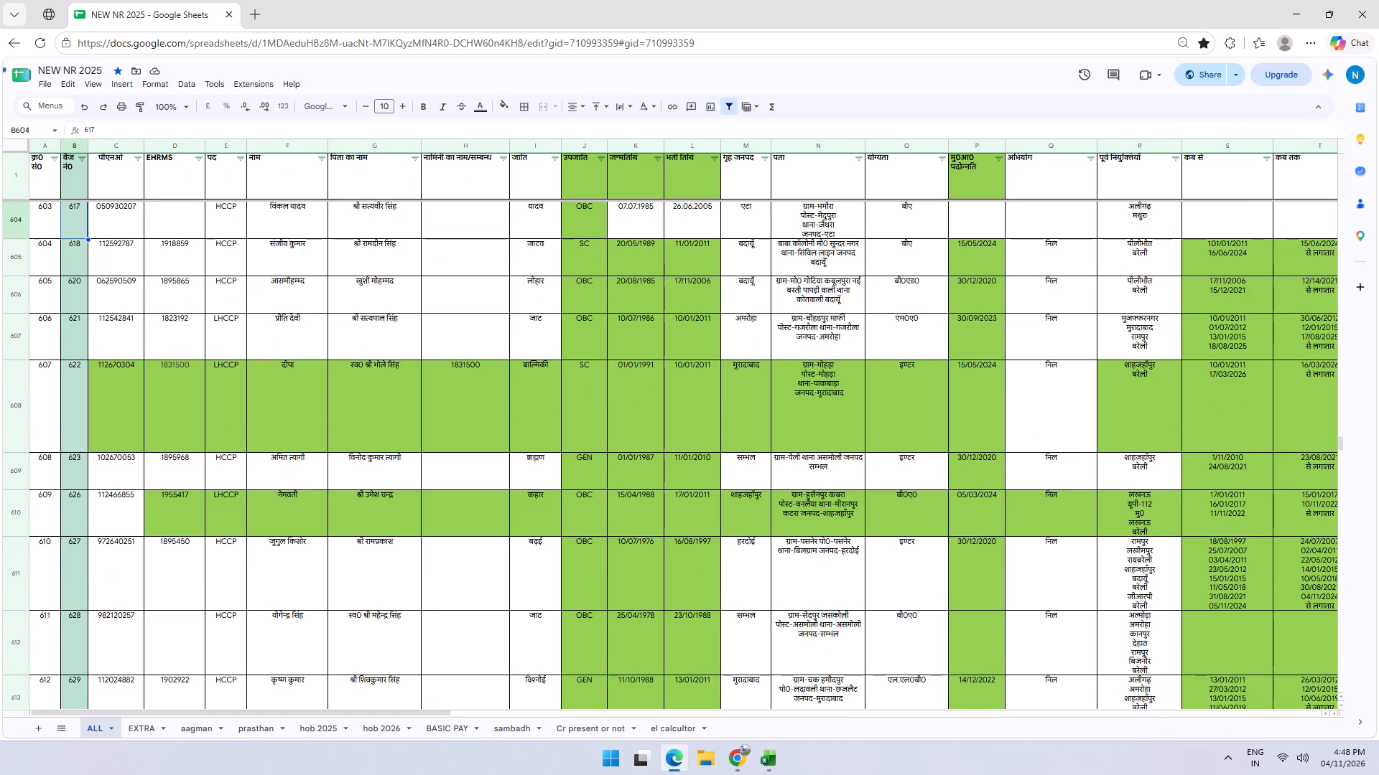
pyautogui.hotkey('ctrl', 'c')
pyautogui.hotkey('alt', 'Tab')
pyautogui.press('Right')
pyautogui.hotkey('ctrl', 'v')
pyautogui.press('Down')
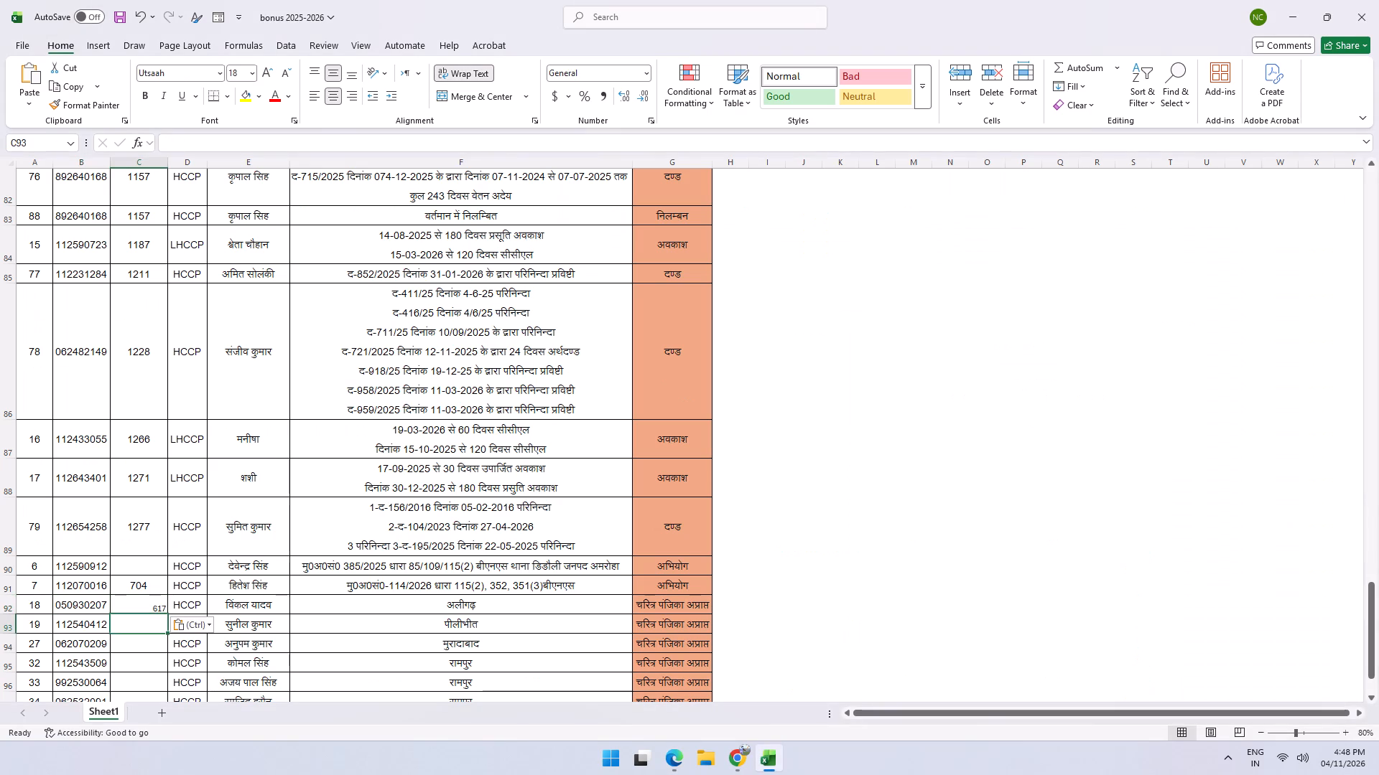
# Look up row 93's PNO in the ALL sheet and paste the matching badge number into C93 of the bonus list.
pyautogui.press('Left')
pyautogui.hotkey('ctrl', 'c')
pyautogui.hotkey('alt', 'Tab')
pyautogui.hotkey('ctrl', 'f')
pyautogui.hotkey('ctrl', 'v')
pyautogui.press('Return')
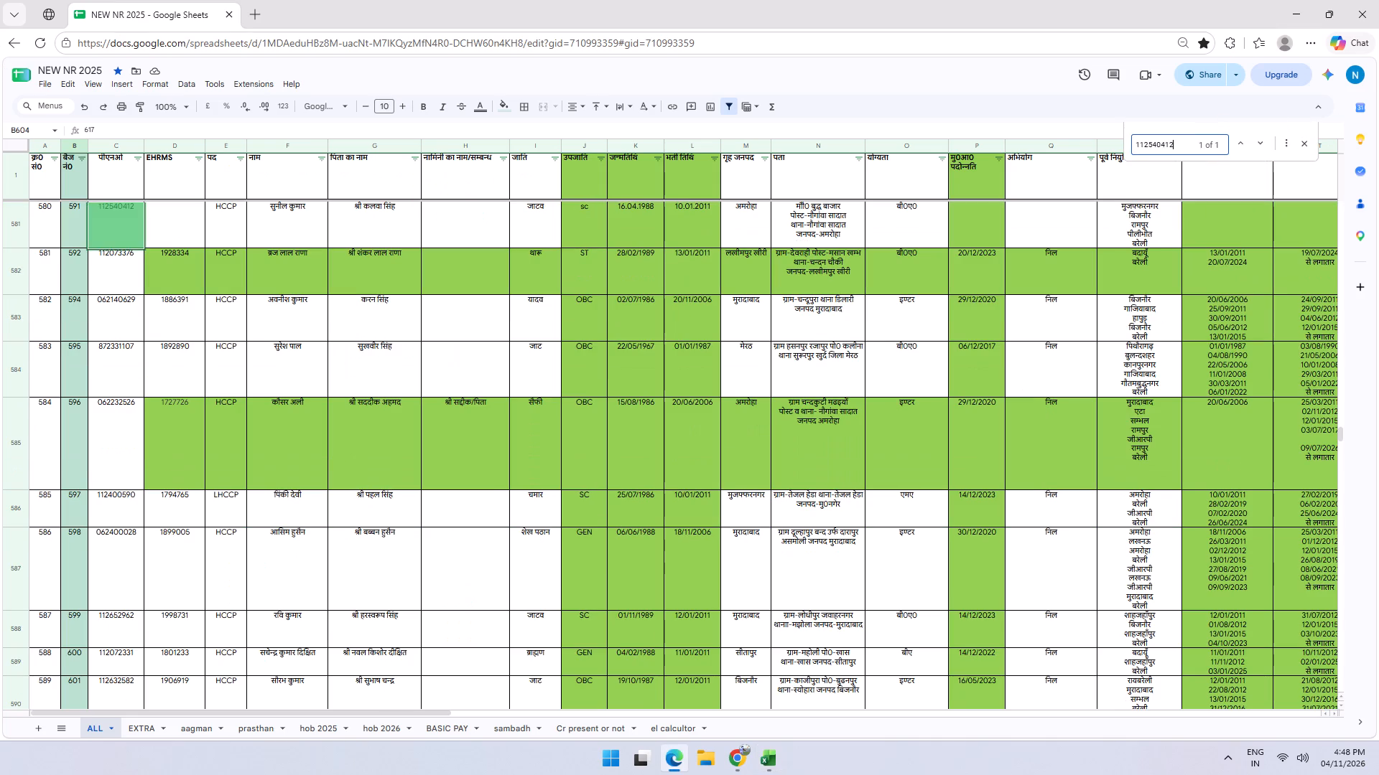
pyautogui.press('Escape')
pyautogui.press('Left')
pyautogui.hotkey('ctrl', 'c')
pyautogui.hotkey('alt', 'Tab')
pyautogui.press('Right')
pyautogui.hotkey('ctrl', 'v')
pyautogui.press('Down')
# Look up row 94's PNO in the ALL sheet and paste the matching badge number into C94 of the bonus list.
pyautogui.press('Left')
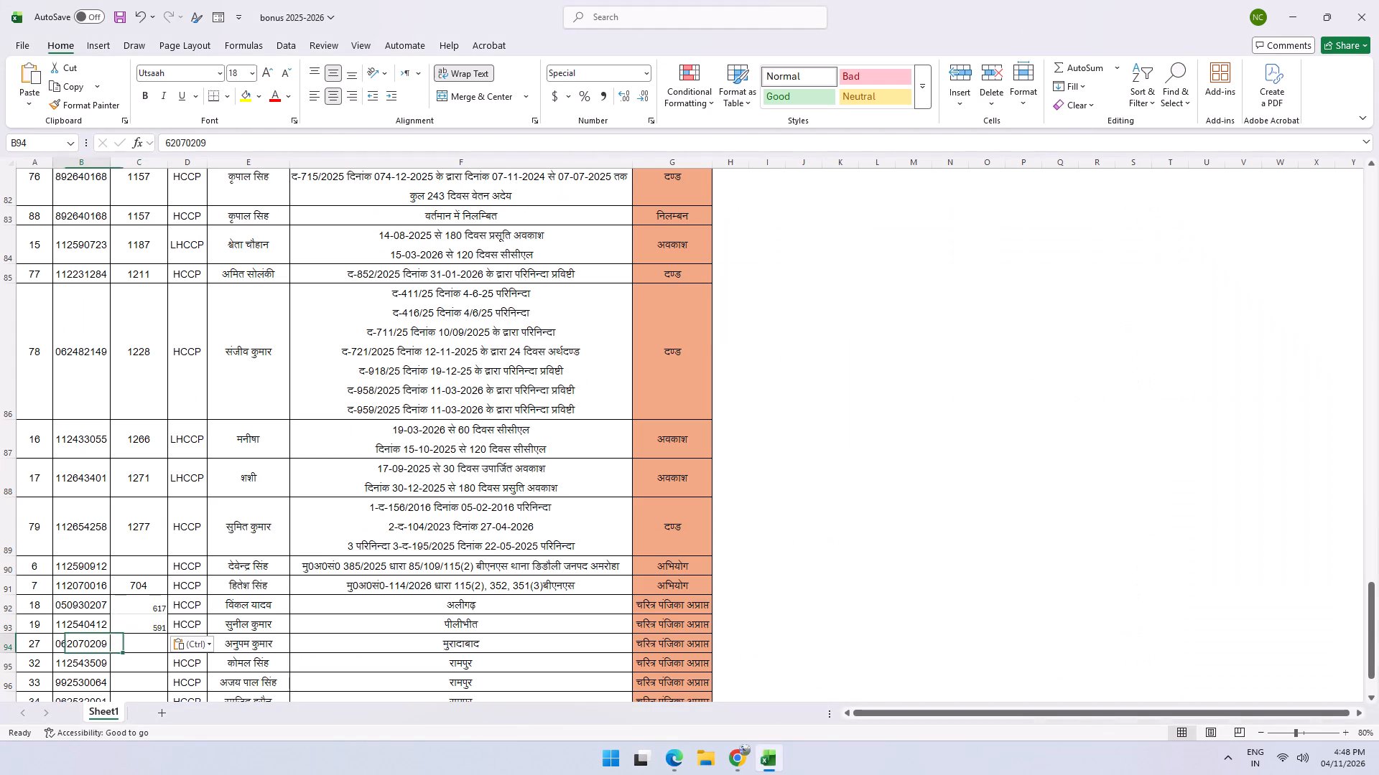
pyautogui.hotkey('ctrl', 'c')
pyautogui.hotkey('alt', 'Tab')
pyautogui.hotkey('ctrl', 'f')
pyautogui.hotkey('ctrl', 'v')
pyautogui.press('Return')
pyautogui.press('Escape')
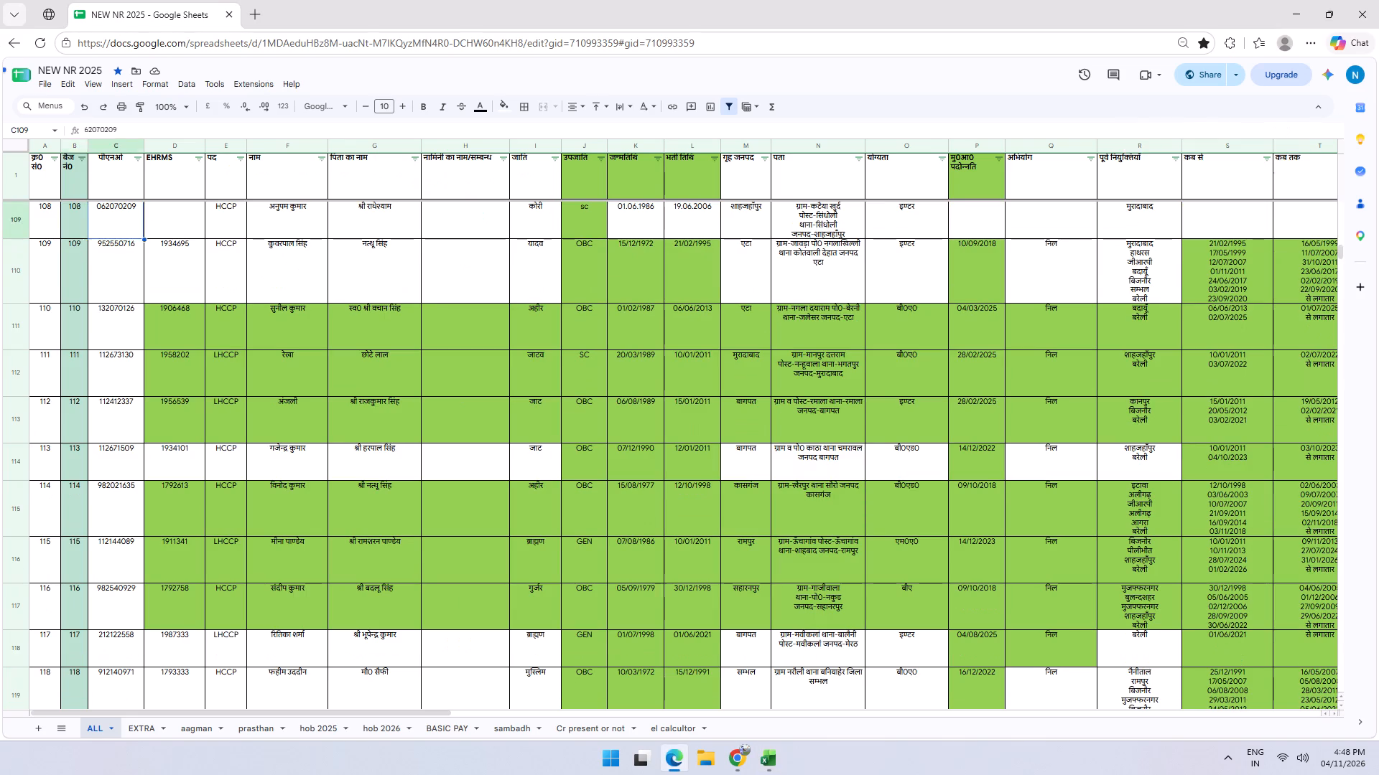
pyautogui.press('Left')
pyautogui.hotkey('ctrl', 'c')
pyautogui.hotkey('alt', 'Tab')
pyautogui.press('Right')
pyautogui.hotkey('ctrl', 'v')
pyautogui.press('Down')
# Look up row 95's PNO in the ALL sheet and paste the matching badge number into C95 of the bonus list.
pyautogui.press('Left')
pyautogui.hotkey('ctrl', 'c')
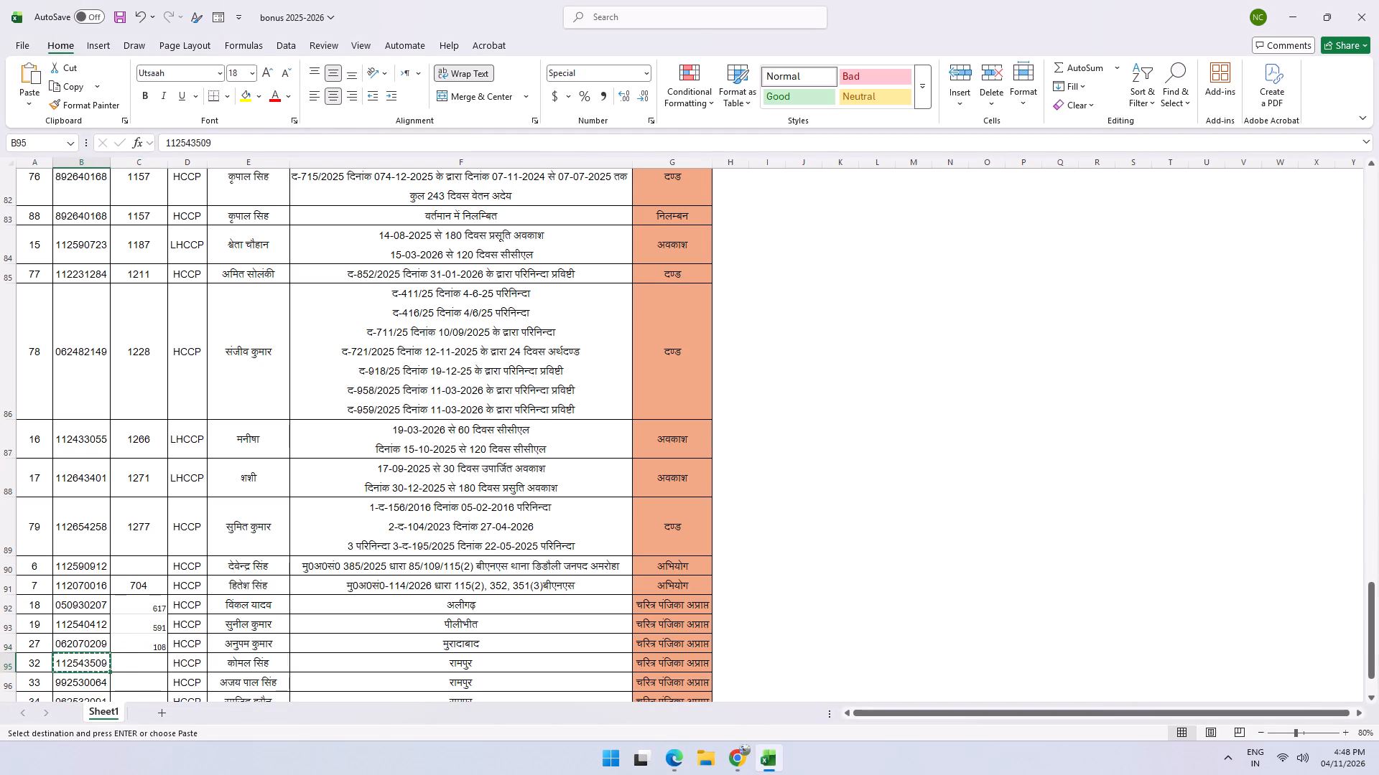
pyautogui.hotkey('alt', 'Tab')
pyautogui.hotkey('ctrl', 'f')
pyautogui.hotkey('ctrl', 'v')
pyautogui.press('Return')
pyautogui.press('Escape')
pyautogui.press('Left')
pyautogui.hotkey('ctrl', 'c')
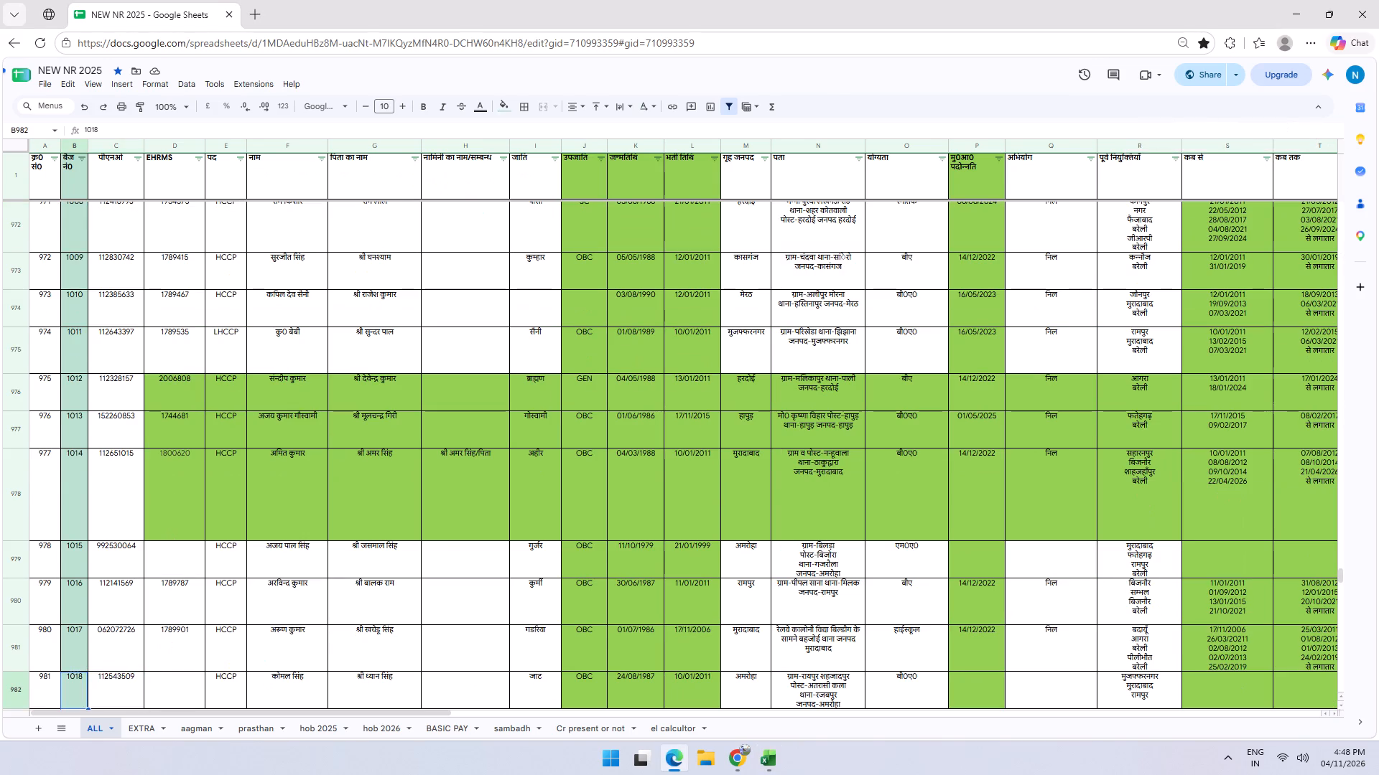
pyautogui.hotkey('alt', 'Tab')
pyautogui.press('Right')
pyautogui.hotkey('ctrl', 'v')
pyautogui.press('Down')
# Look up row 96's PNO in the ALL sheet and paste the matching badge number into C96 of the bonus list.
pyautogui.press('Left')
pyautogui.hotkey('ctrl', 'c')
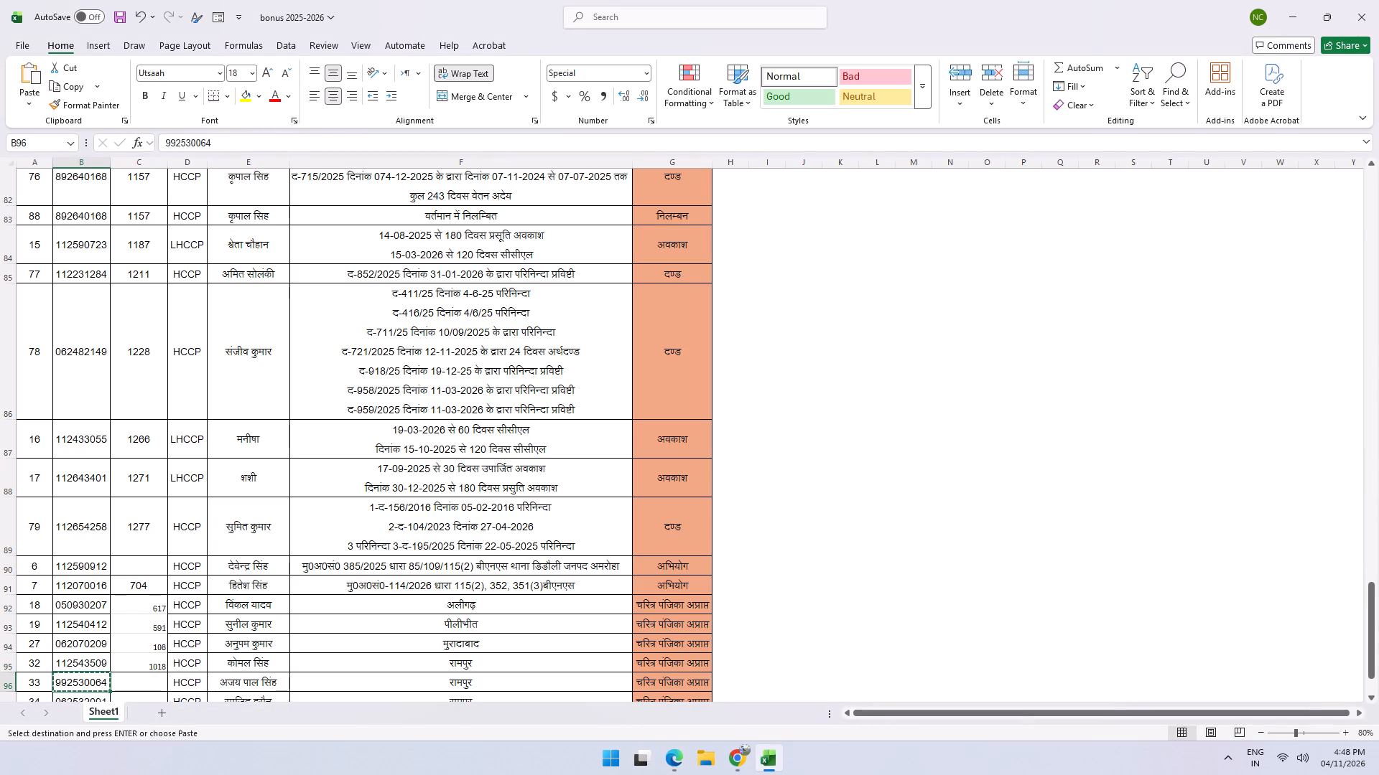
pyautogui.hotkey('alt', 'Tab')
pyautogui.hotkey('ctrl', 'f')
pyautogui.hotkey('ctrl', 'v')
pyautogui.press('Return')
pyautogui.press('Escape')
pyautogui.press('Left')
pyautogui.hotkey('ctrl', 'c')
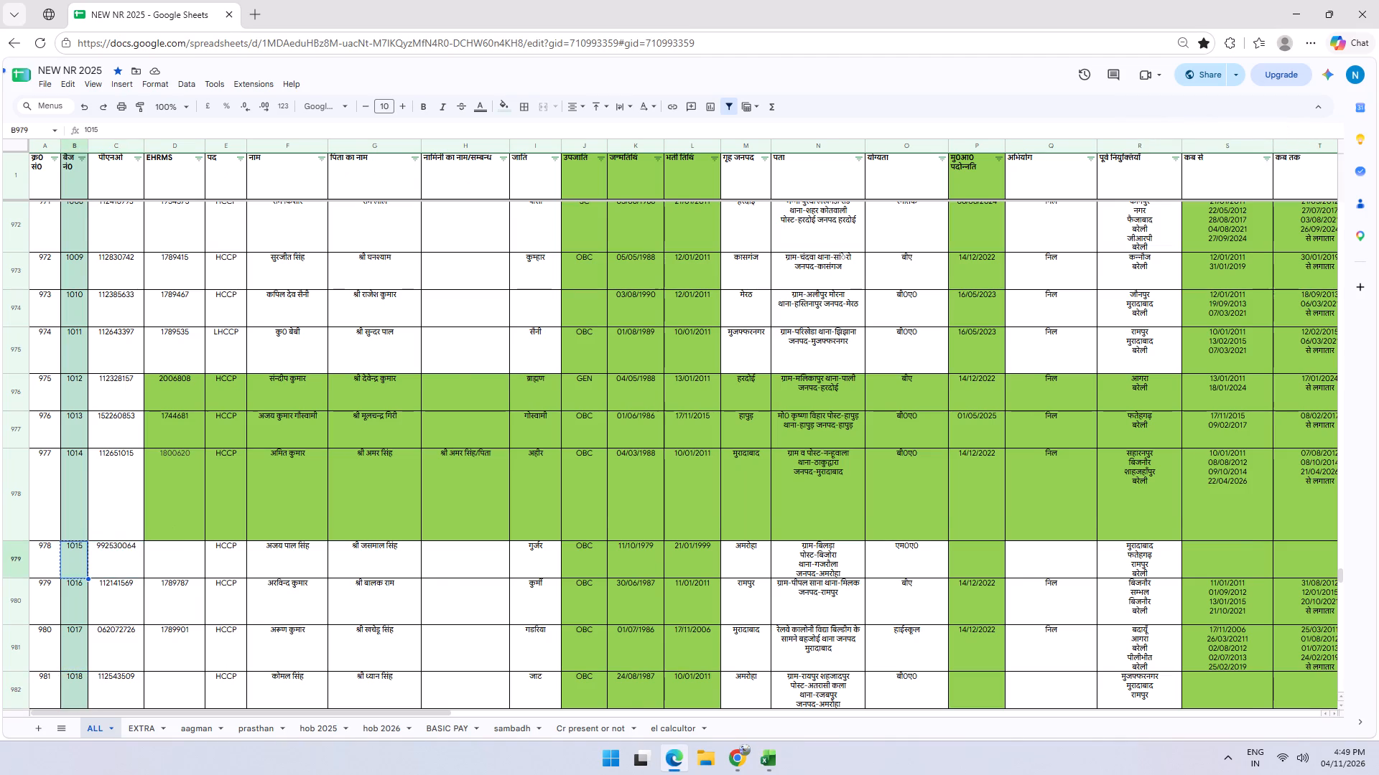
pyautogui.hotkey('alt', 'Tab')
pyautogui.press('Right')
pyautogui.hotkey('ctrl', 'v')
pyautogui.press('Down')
# Look up row 97's PNO in the ALL sheet and paste the matching badge number into C97 of the bonus list.
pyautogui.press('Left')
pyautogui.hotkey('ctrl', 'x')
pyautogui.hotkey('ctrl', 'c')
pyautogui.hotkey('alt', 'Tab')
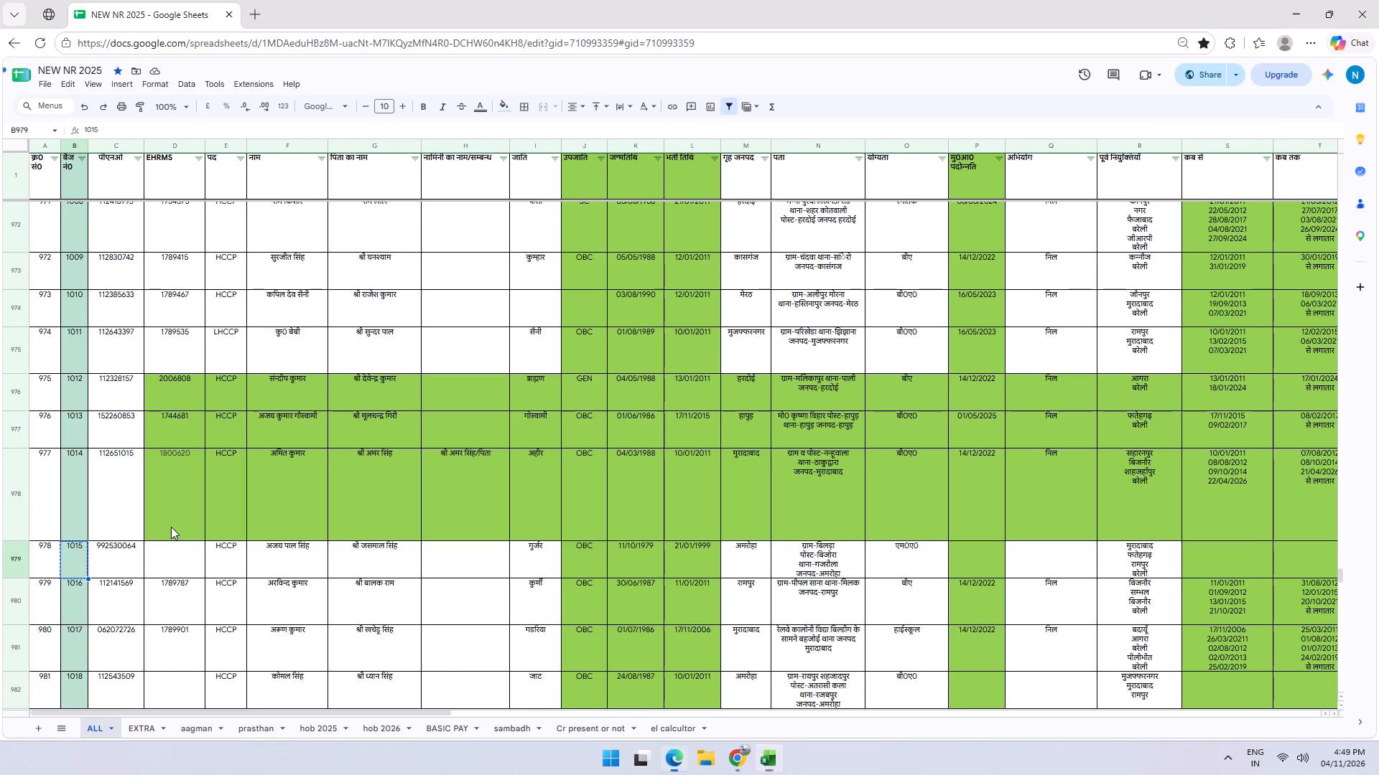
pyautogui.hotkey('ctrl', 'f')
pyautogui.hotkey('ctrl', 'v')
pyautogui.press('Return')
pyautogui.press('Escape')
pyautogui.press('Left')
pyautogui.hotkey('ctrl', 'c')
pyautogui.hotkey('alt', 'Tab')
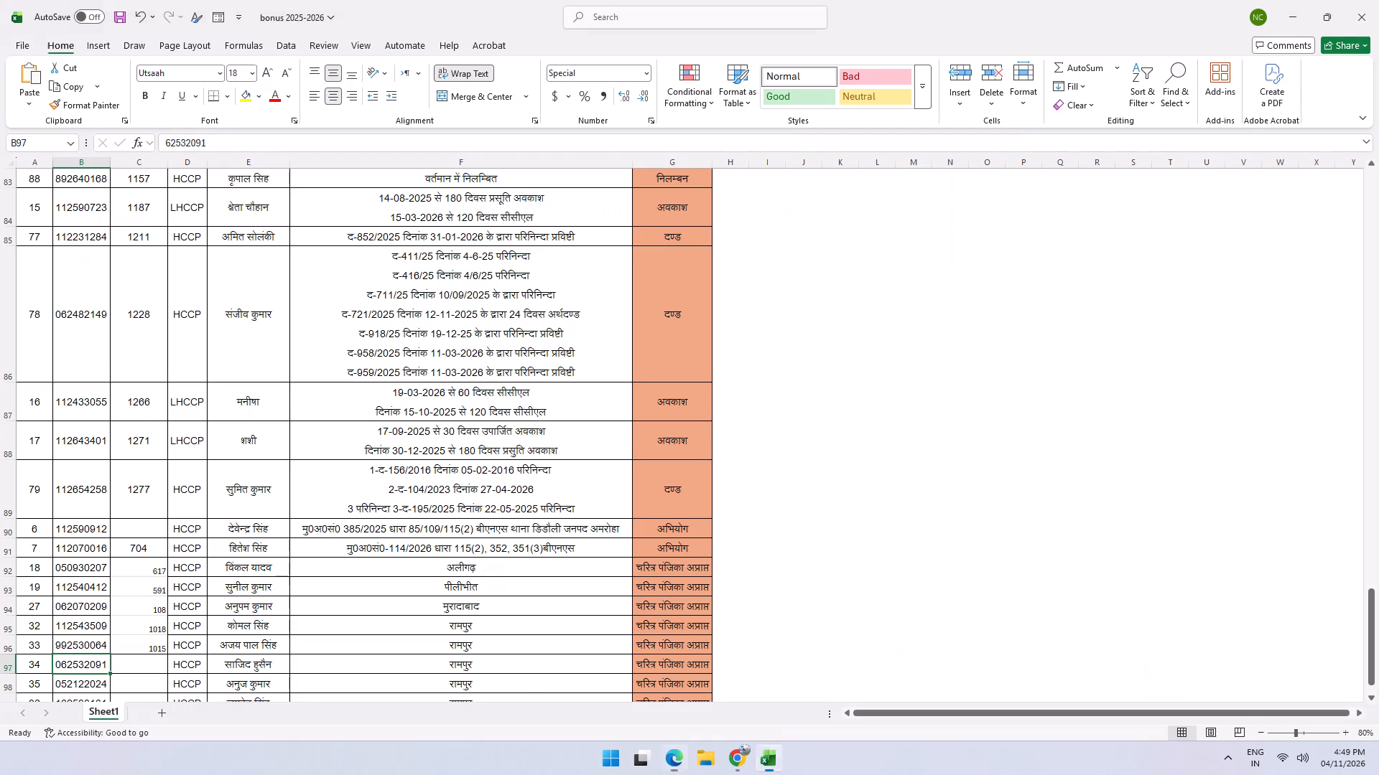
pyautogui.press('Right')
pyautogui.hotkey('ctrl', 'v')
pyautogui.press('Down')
# Look up row 98's PNO in the ALL sheet and paste the matching badge number into C98 of the bonus list.
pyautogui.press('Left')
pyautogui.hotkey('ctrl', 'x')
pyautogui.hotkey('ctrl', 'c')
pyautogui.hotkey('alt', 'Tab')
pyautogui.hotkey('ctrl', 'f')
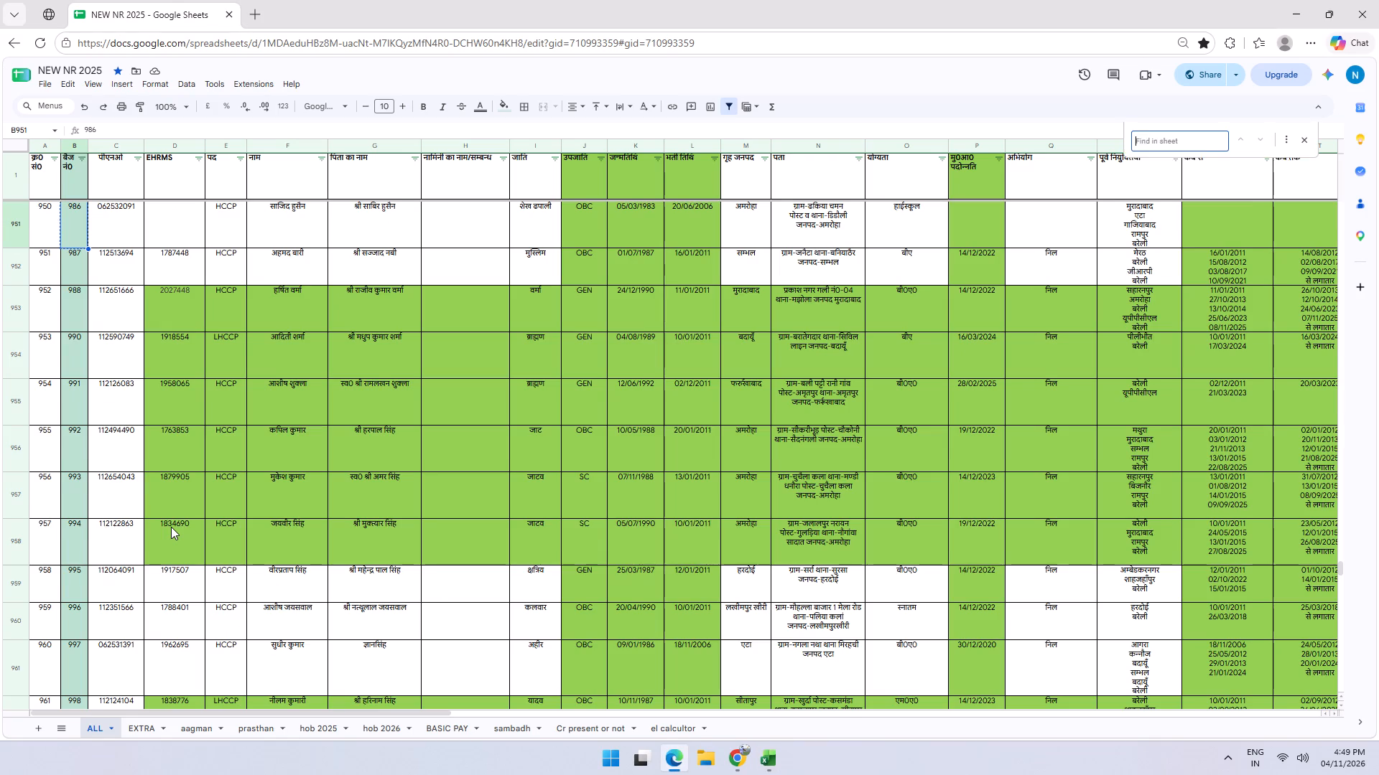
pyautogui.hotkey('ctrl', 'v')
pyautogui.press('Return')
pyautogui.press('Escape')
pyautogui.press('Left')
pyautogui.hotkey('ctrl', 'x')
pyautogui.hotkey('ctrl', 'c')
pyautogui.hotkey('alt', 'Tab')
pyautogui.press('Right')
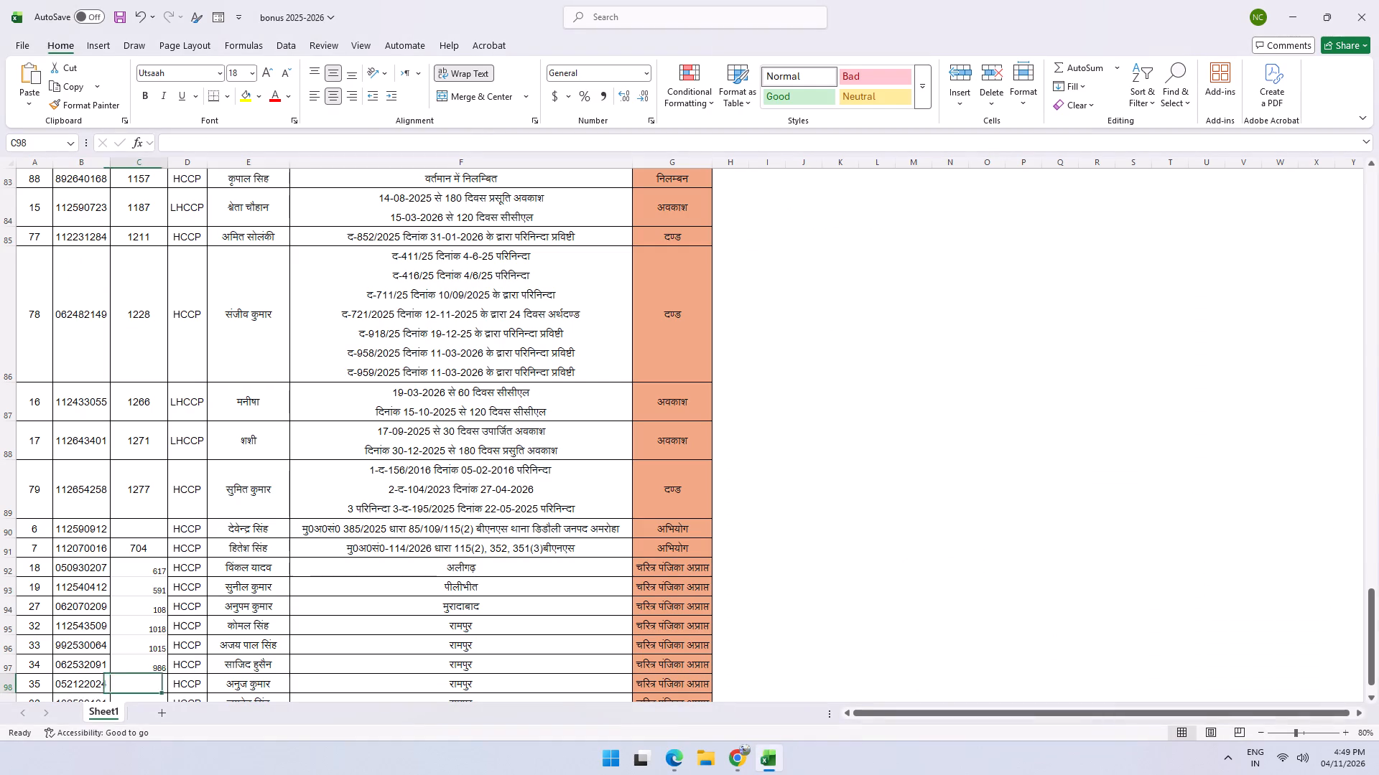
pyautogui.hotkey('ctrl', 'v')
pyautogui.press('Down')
# Look up row 99's PNO in the ALL sheet and paste the matching badge number into C99 of the bonus list.
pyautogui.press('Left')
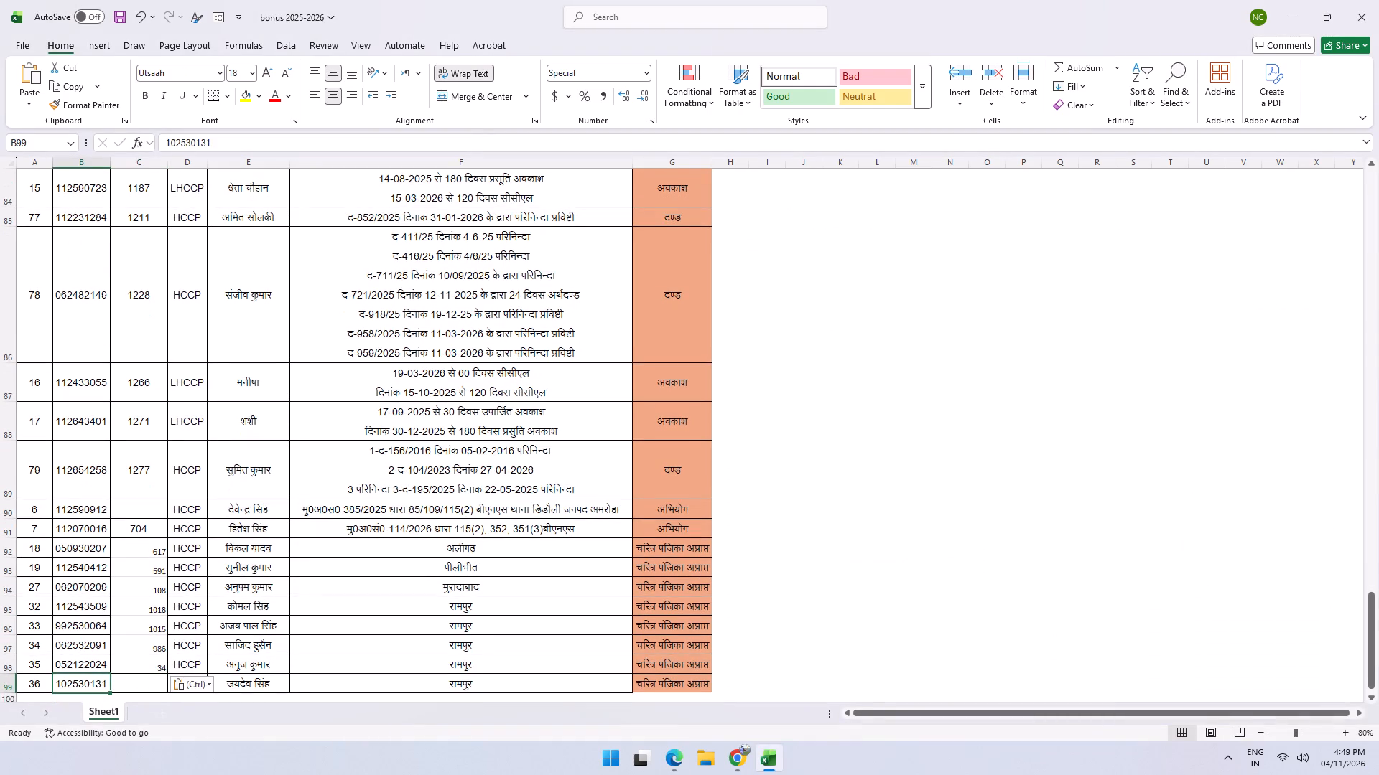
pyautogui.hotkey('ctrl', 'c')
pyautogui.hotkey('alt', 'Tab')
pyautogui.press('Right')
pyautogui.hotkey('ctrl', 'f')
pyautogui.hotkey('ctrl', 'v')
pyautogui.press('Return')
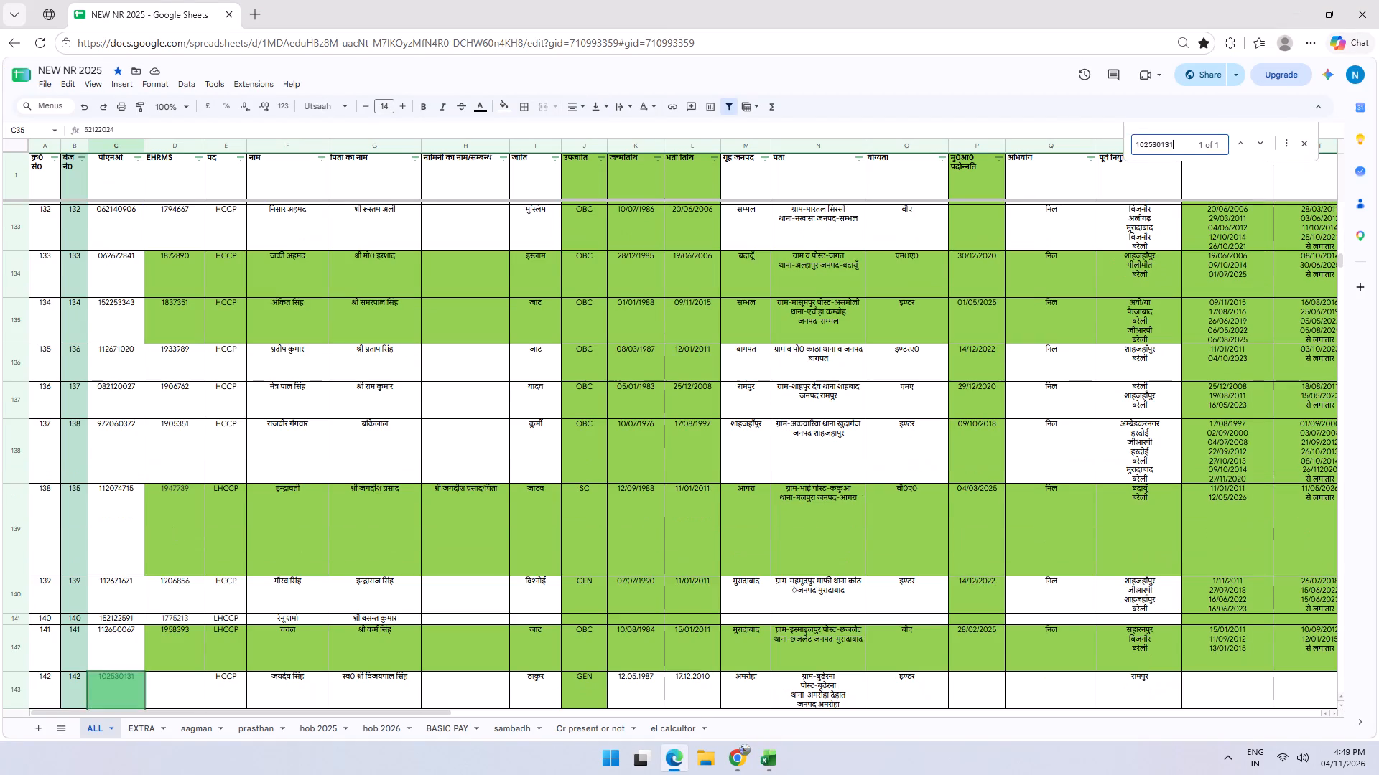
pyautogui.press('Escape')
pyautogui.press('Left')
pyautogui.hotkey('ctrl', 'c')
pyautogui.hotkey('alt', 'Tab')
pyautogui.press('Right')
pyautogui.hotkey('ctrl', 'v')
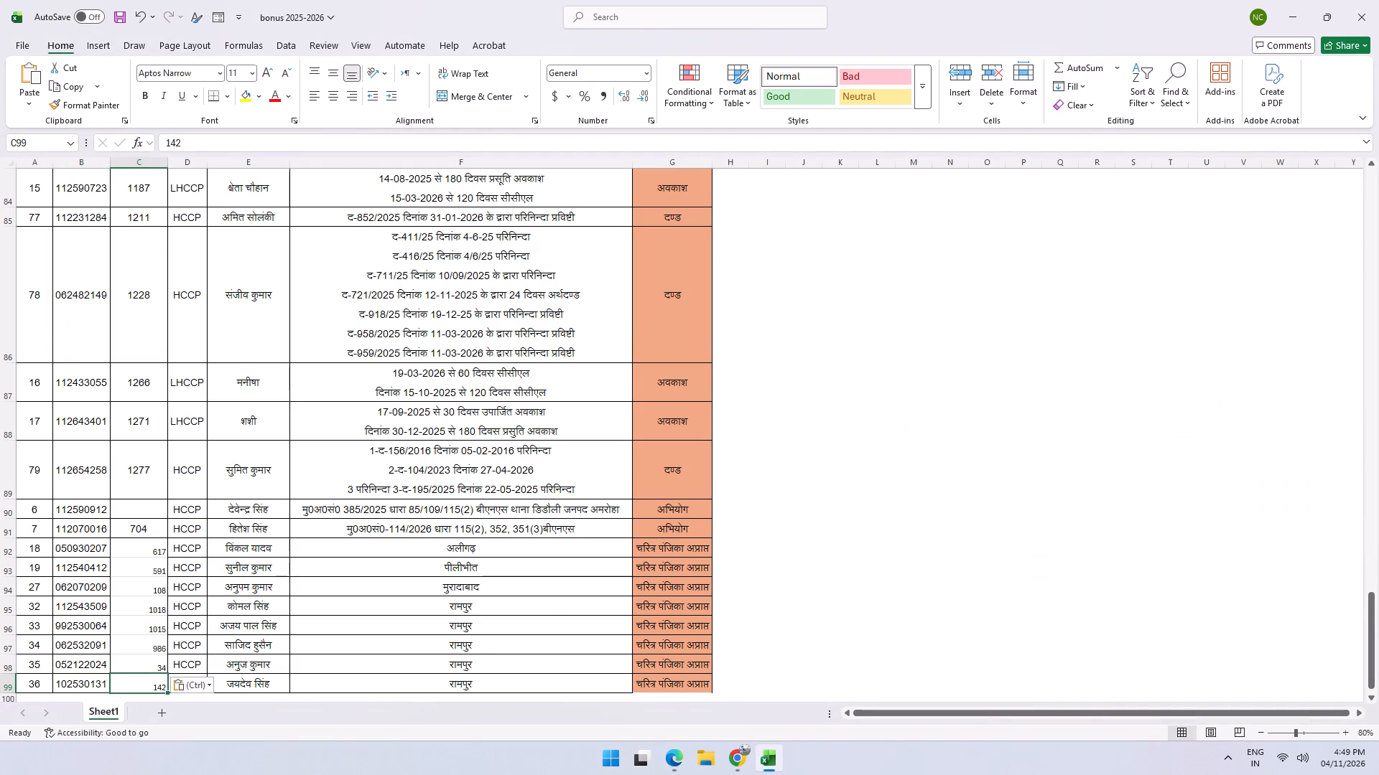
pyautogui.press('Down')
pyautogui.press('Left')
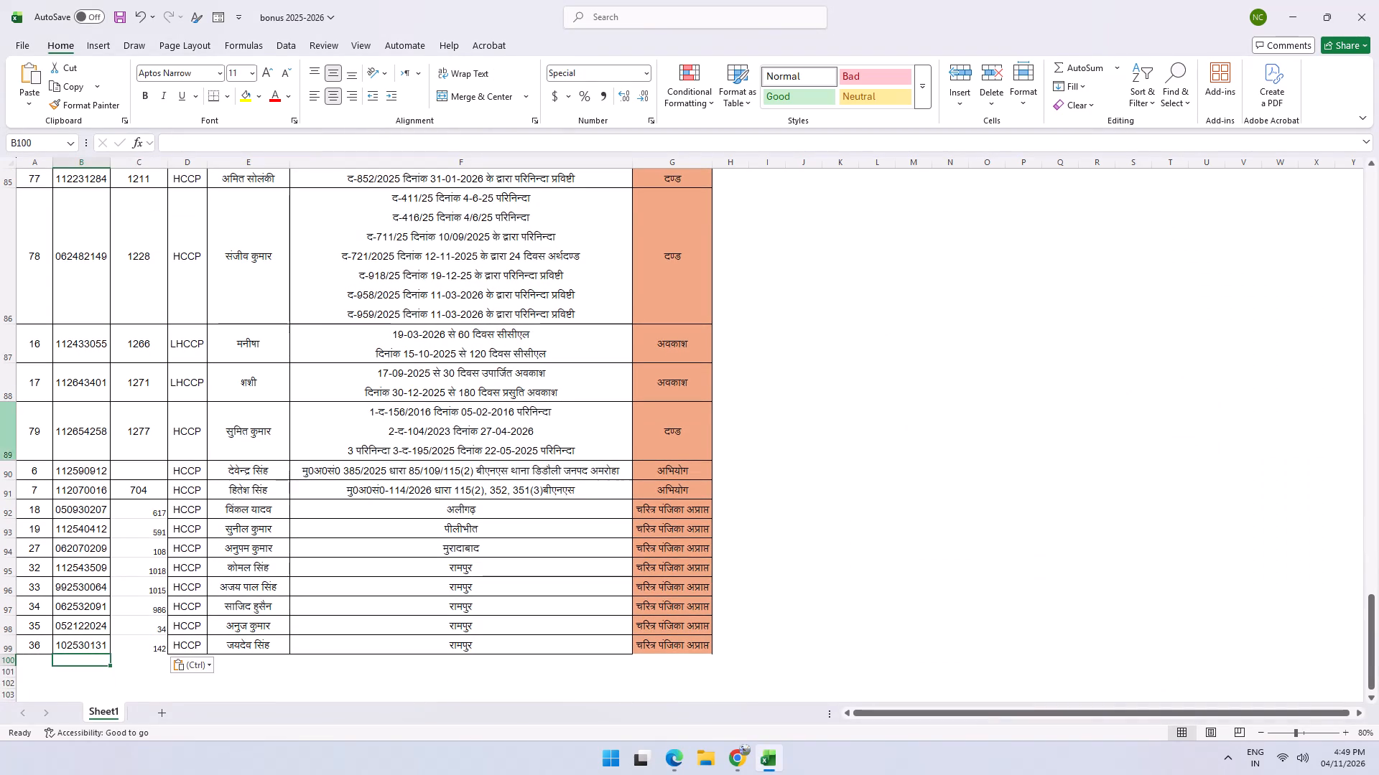
# Copy the formatting of row 89 onto the rows below it through row 99 with Format Painter.
pyautogui.click(1, 437)
pyautogui.click(97, 105)
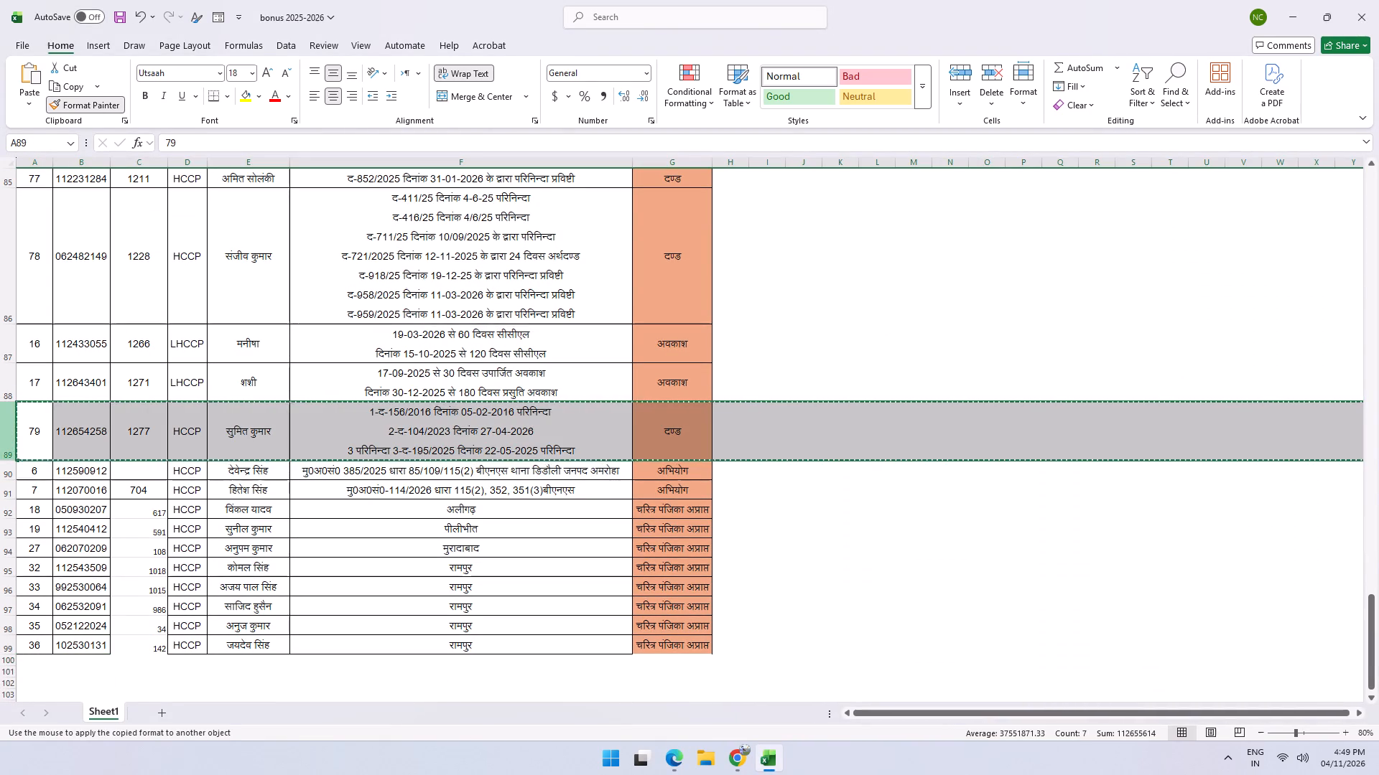
pyautogui.moveTo(0, 438); pyautogui.dragTo(0, 645)
pyautogui.click(154, 515)
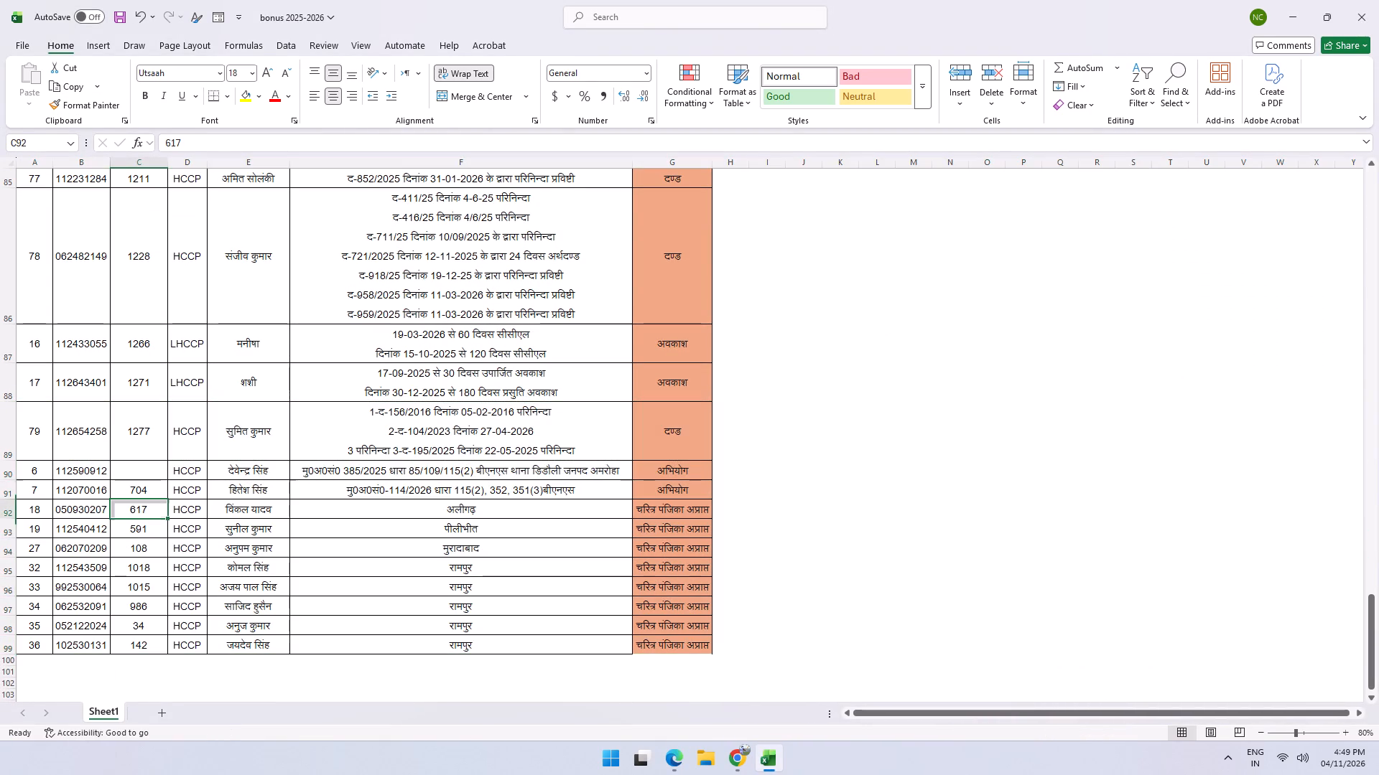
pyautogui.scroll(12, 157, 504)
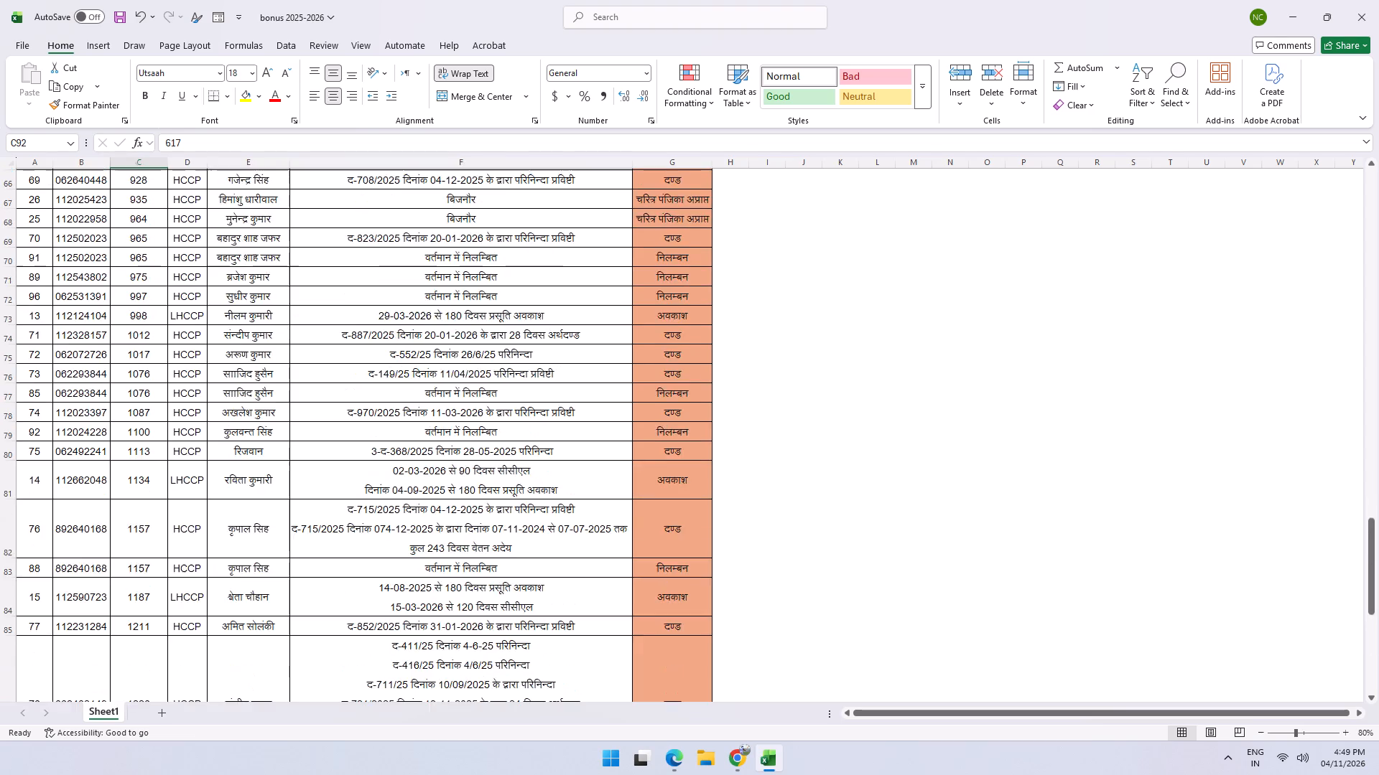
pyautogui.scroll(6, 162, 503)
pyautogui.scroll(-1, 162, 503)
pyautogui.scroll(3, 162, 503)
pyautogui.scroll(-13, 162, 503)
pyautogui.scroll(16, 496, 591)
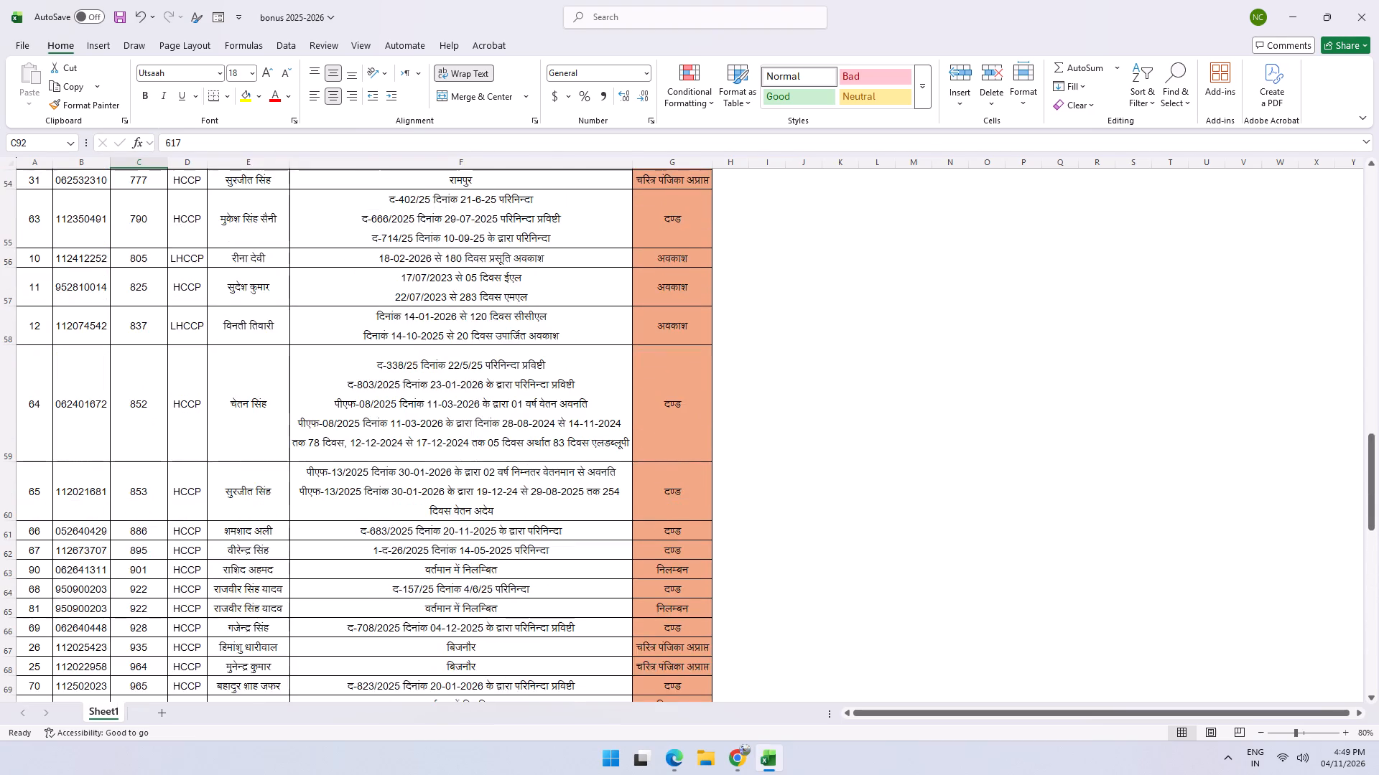
# Sort the bonus list A to Z by the category in column G.
pyautogui.scroll(5, 485, 588)
pyautogui.scroll(-1, 485, 588)
pyautogui.scroll(4, 485, 588)
pyautogui.scroll(-1, 485, 588)
pyautogui.scroll(5, 485, 588)
pyautogui.scroll(-1, 485, 588)
pyautogui.scroll(1, 485, 588)
pyautogui.scroll(-1, 485, 588)
pyautogui.scroll(7, 485, 588)
pyautogui.scroll(-1, 485, 588)
pyautogui.scroll(7, 485, 588)
pyautogui.scroll(-1, 484, 588)
pyautogui.scroll(12, 484, 588)
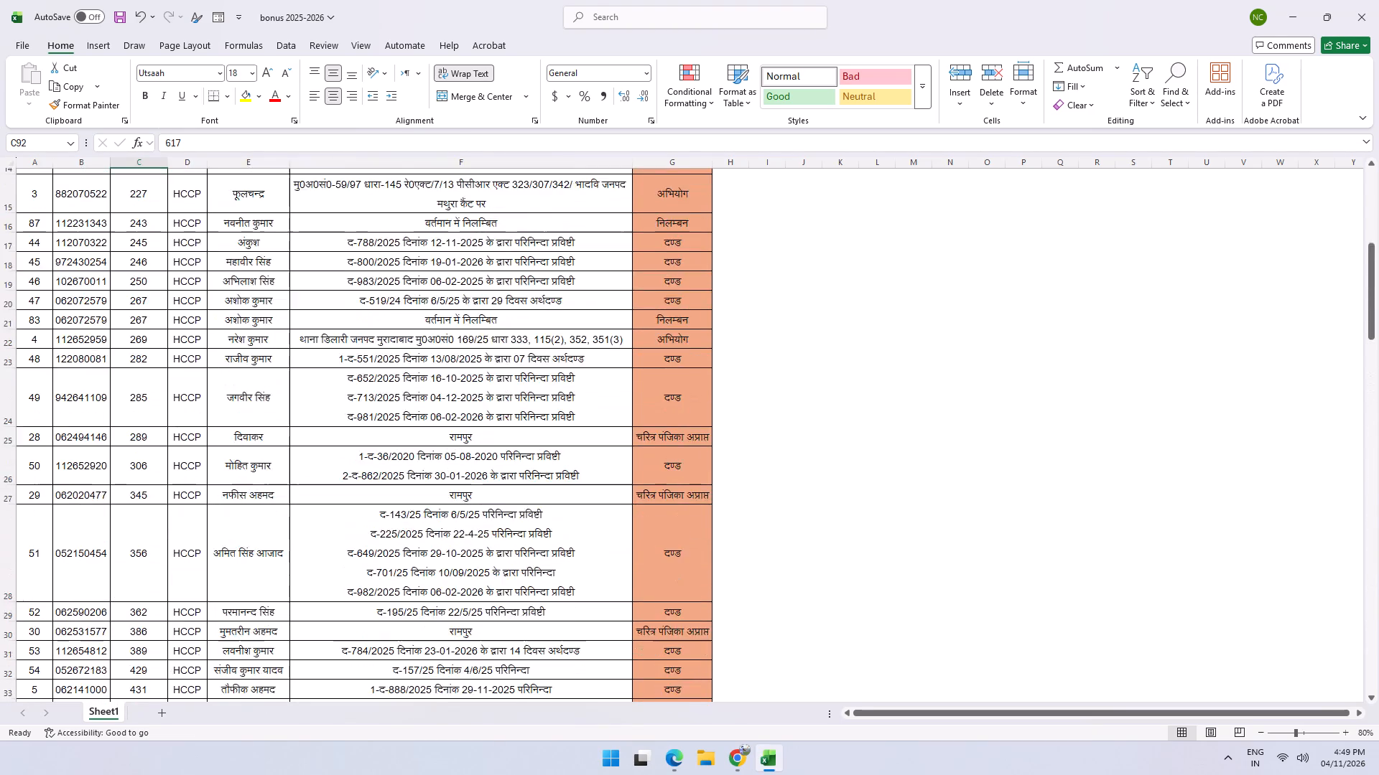
pyautogui.scroll(20, 484, 588)
pyautogui.scroll(1, 484, 588)
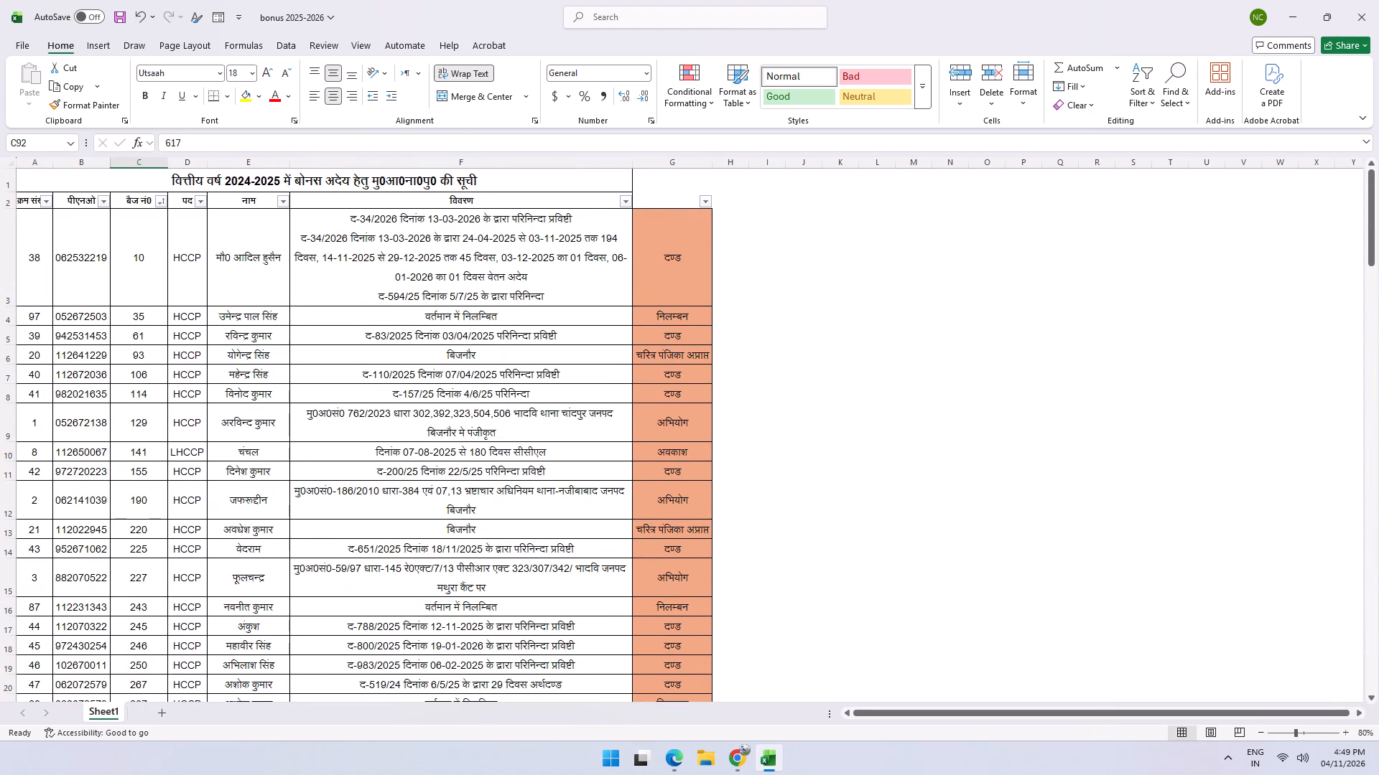
pyautogui.click(705, 196)
pyautogui.click(747, 217)
pyautogui.click(674, 233)
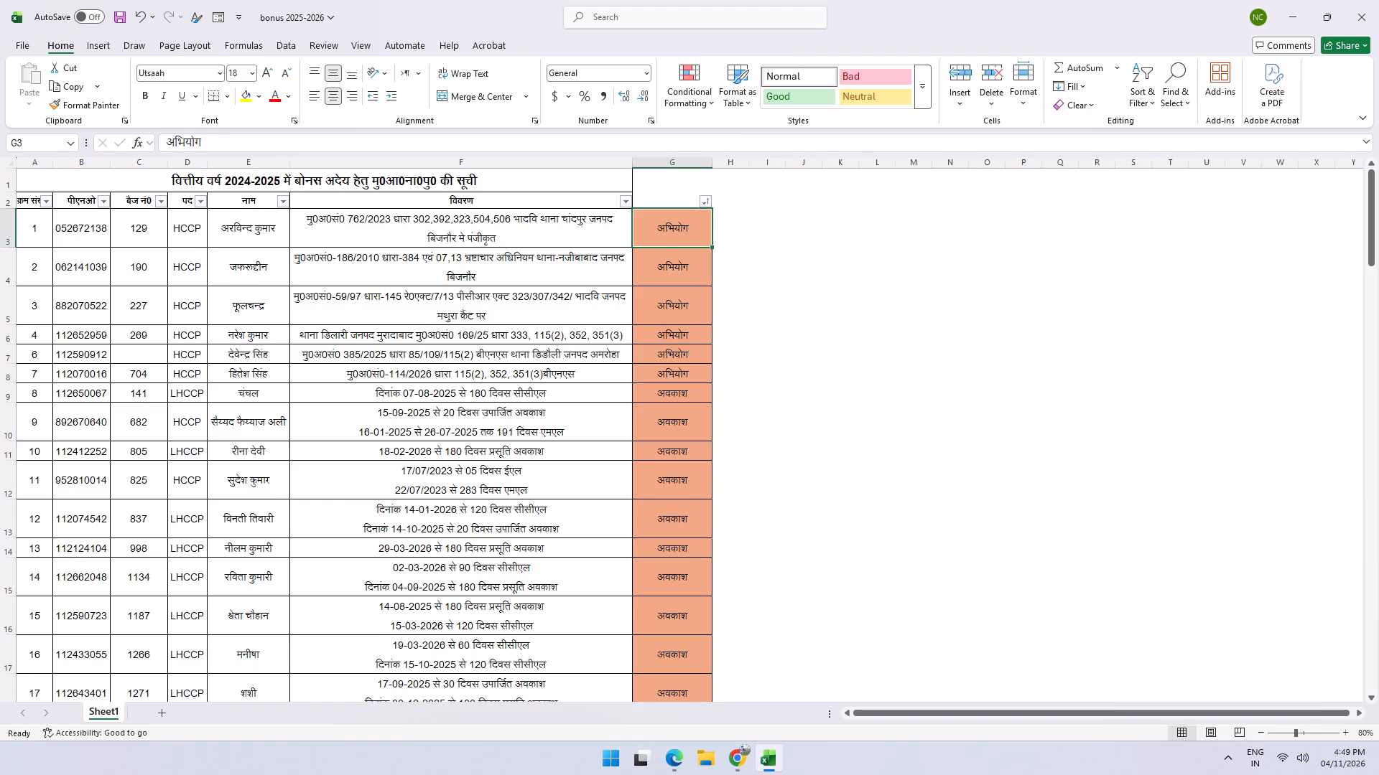
# Review the विवरण details of the अवकाश rows in the sorted list, checking the leave dates and durations.
pyautogui.scroll(-1, 679, 451)
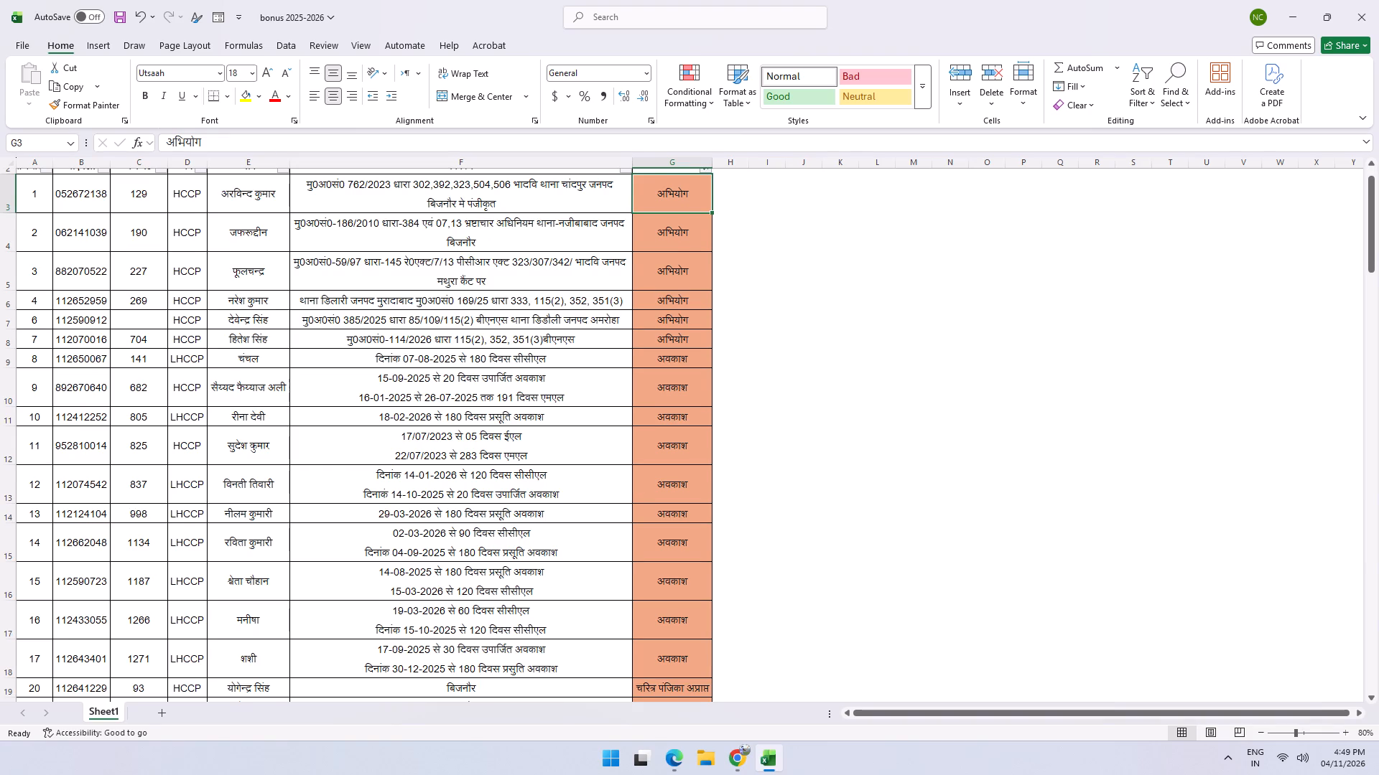
pyautogui.click(682, 365)
pyautogui.scroll(4, 582, 341)
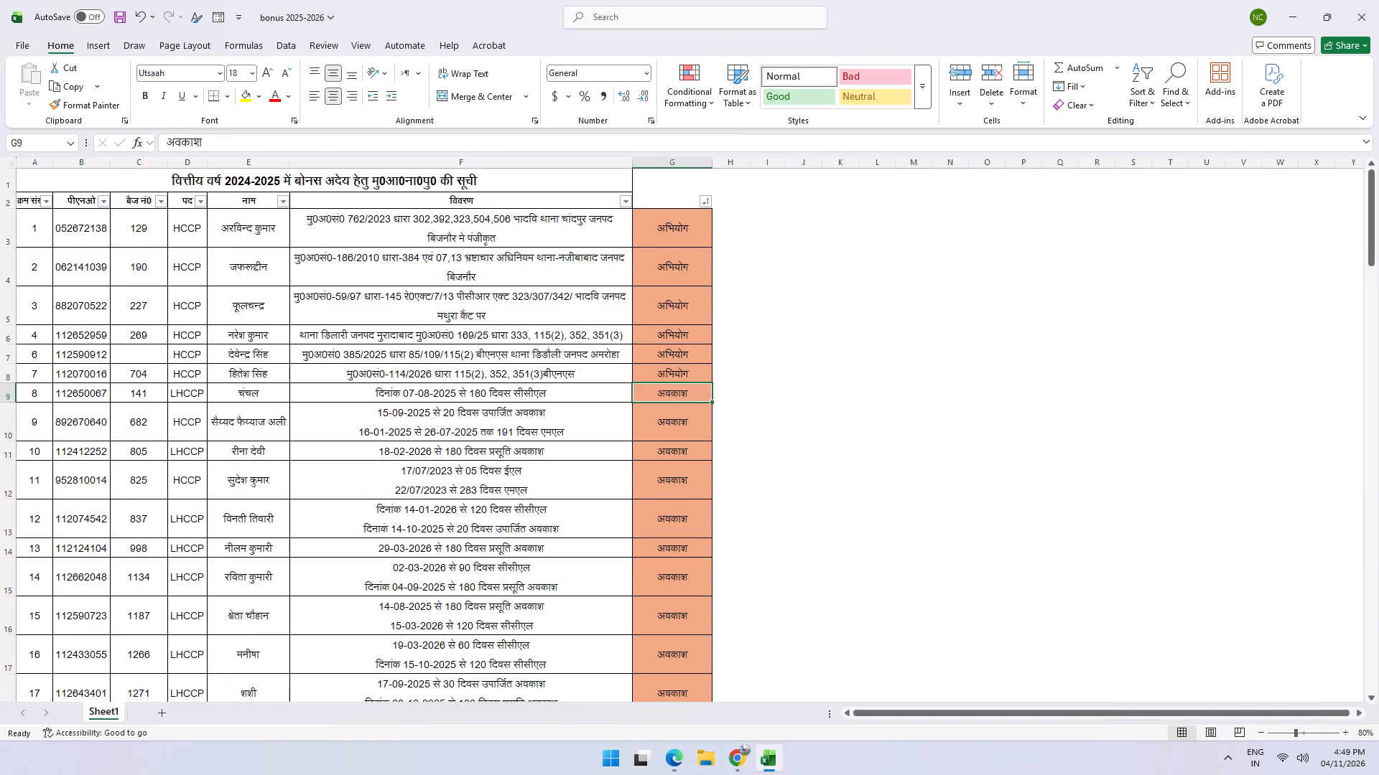
pyautogui.click(432, 388)
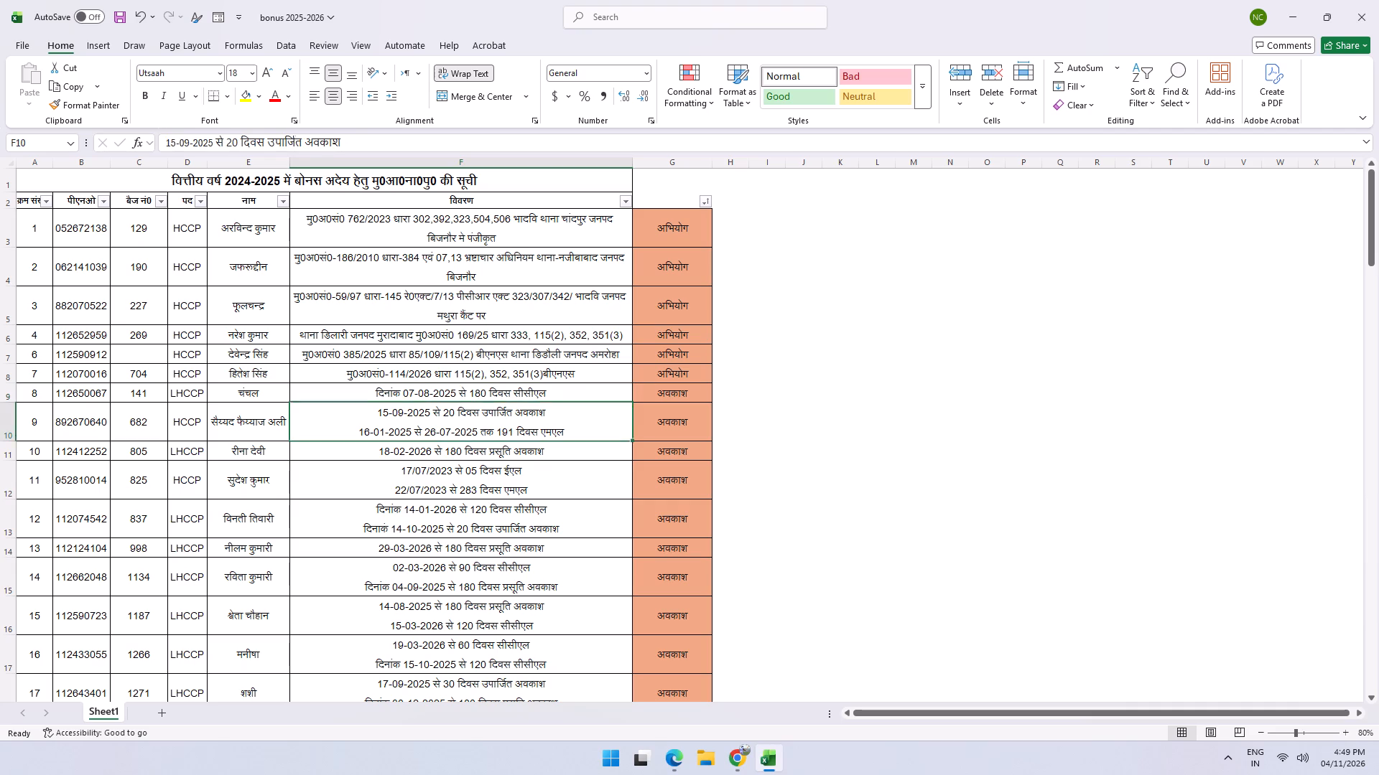
pyautogui.press('Down')
pyautogui.press('Down')
pyautogui.press('Down')
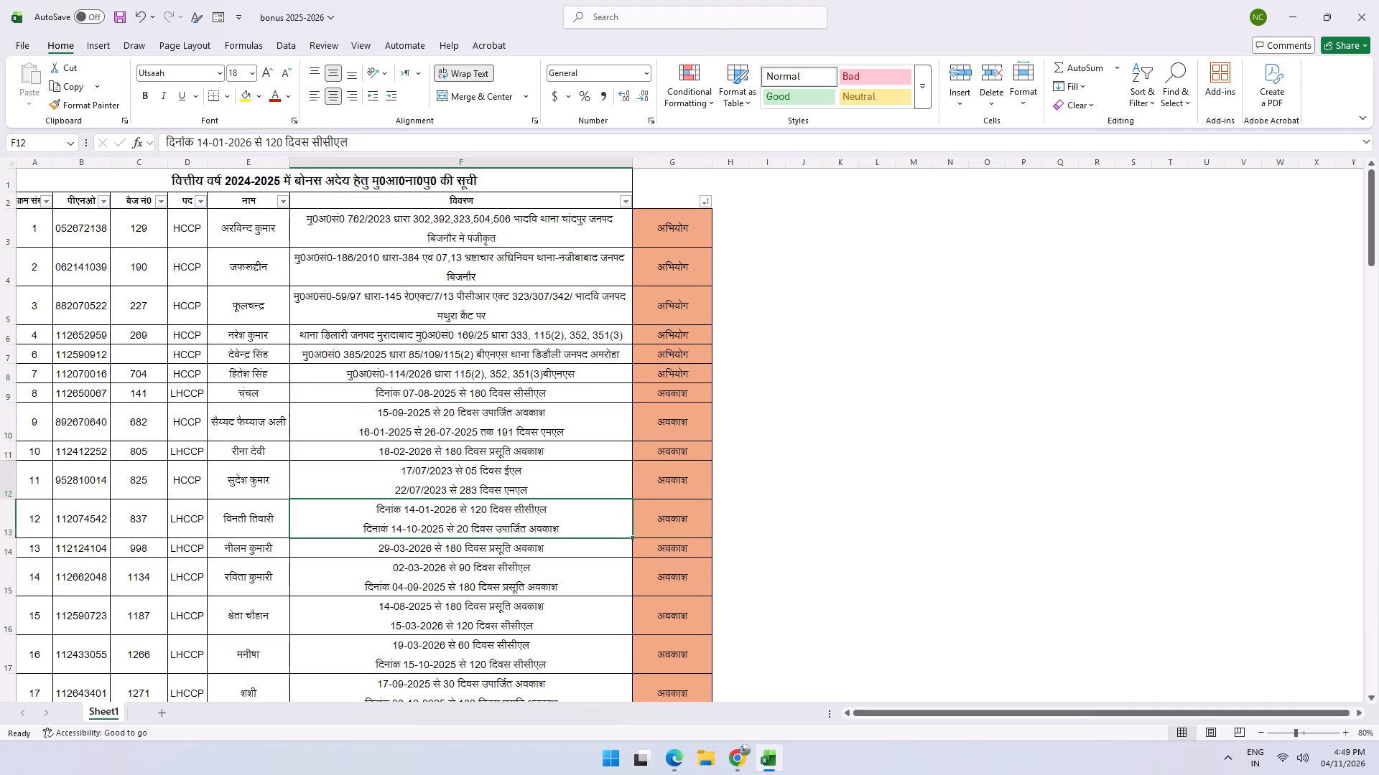
pyautogui.press('Down')
pyautogui.press('Down')
pyautogui.press('Down')
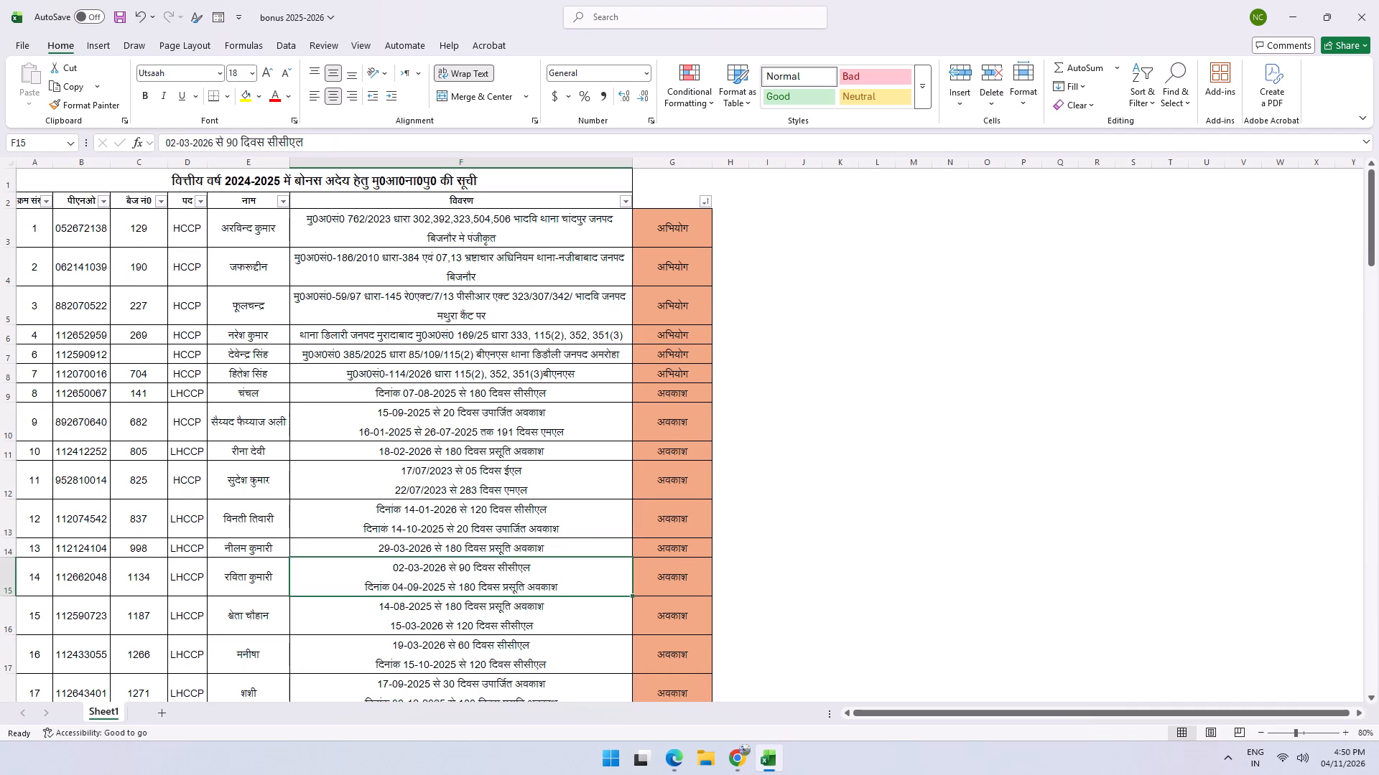
pyautogui.press('Down')
pyautogui.press('Down')
pyautogui.press('Down')
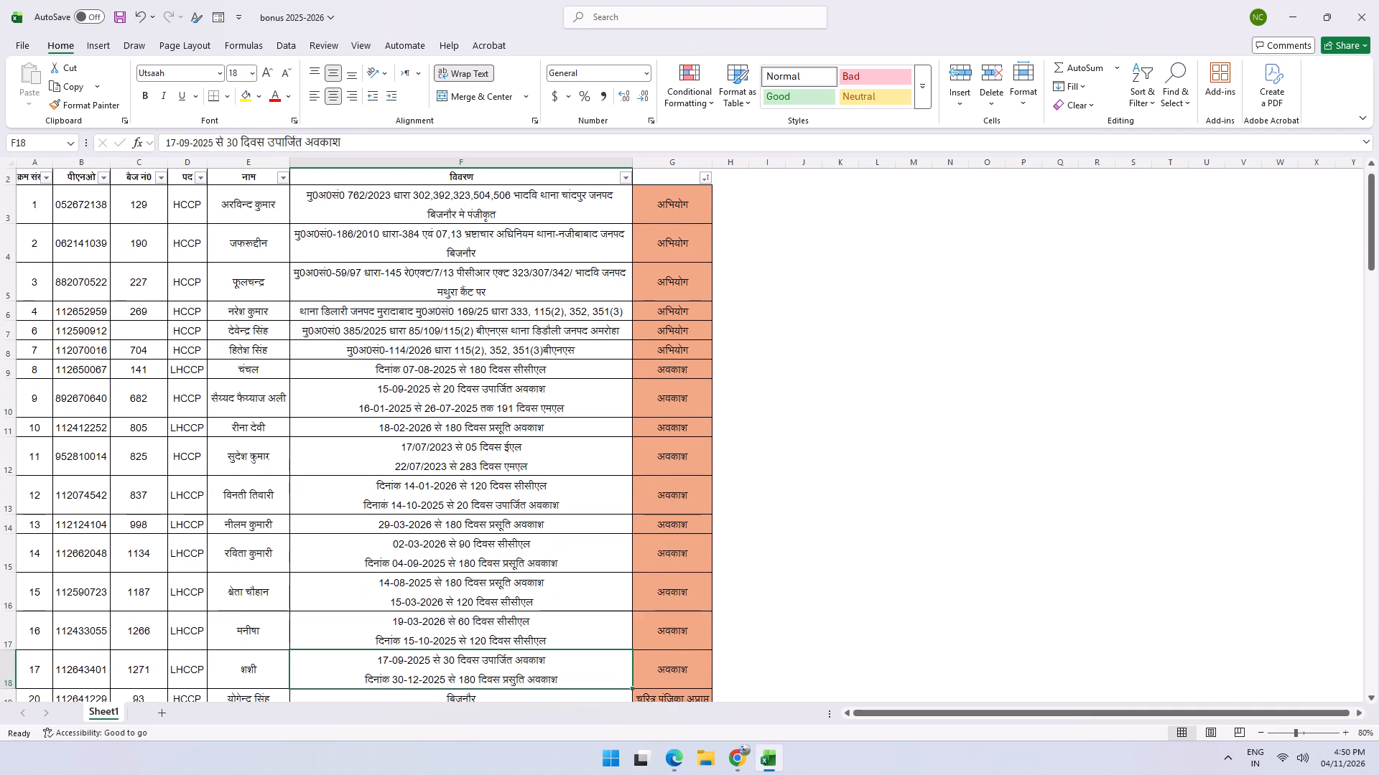
pyautogui.press('Down')
pyautogui.press('Down')
pyautogui.press('Down')
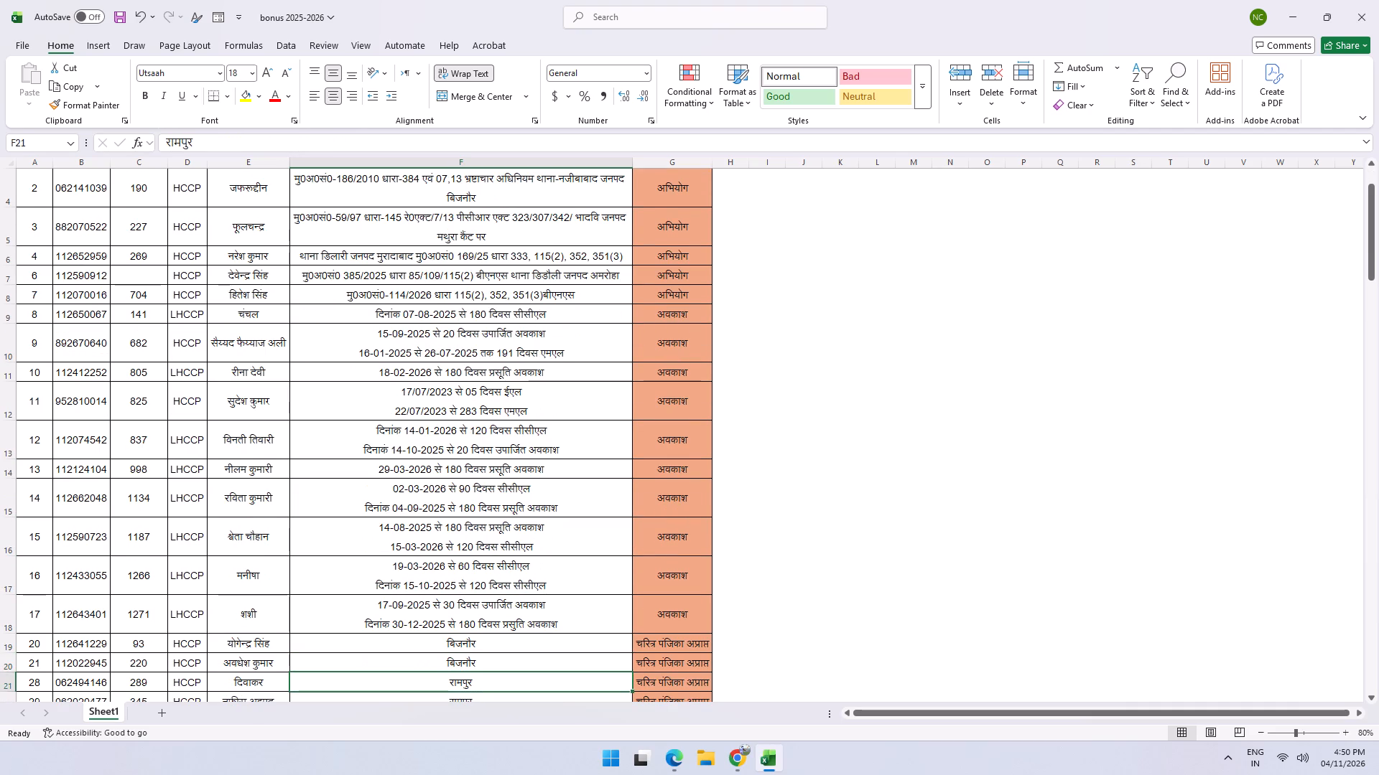
pyautogui.press('Up')
pyautogui.press('Up')
pyautogui.press('Up')
pyautogui.press('Up')
pyautogui.press('Up')
pyautogui.press('Down')
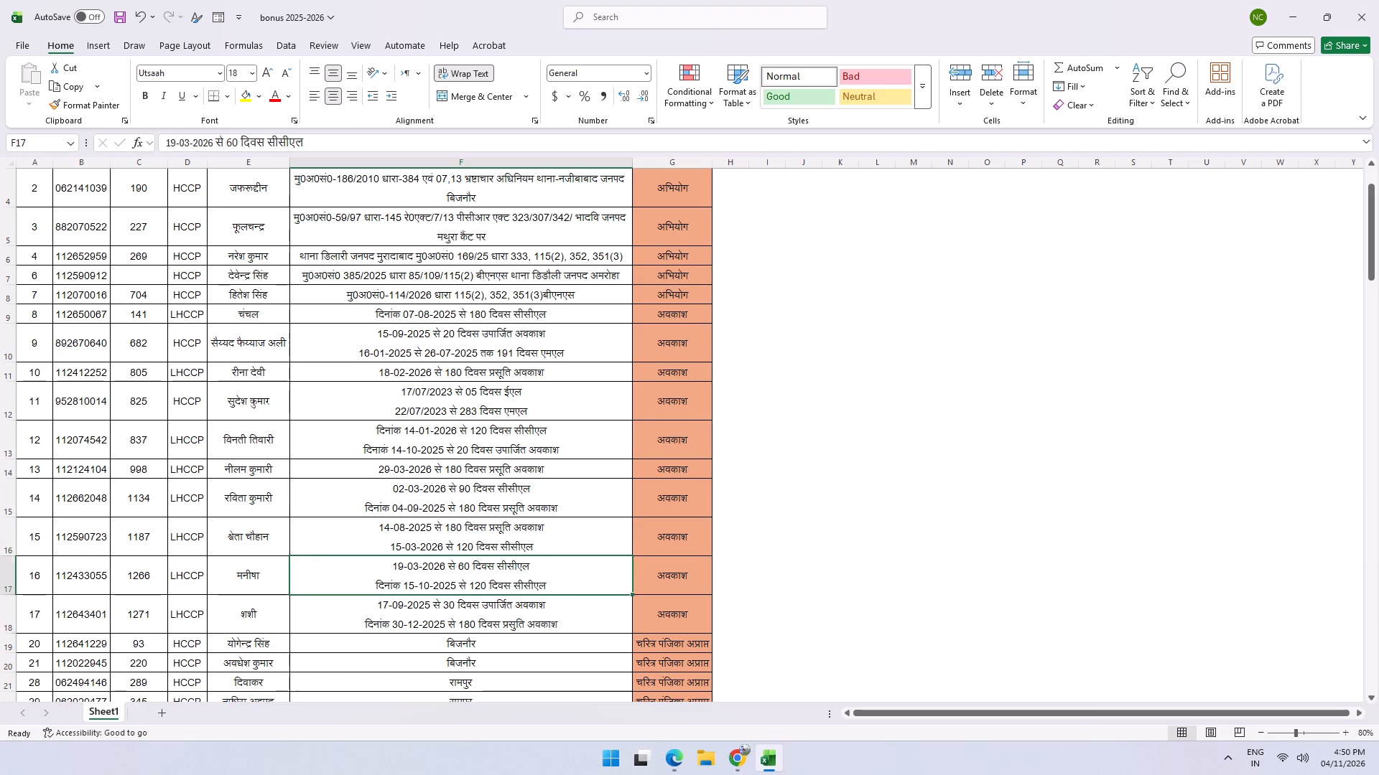
# Review the विवरण entries of the चरित्र पंजिका अप्राप्त rows down to the first दण्ड row.
pyautogui.press('Down')
pyautogui.press('Down')
pyautogui.press('Down')
pyautogui.press('Down')
pyautogui.press('Down')
pyautogui.press('Down')
pyautogui.press('Down')
pyautogui.press('Down')
pyautogui.press('Down')
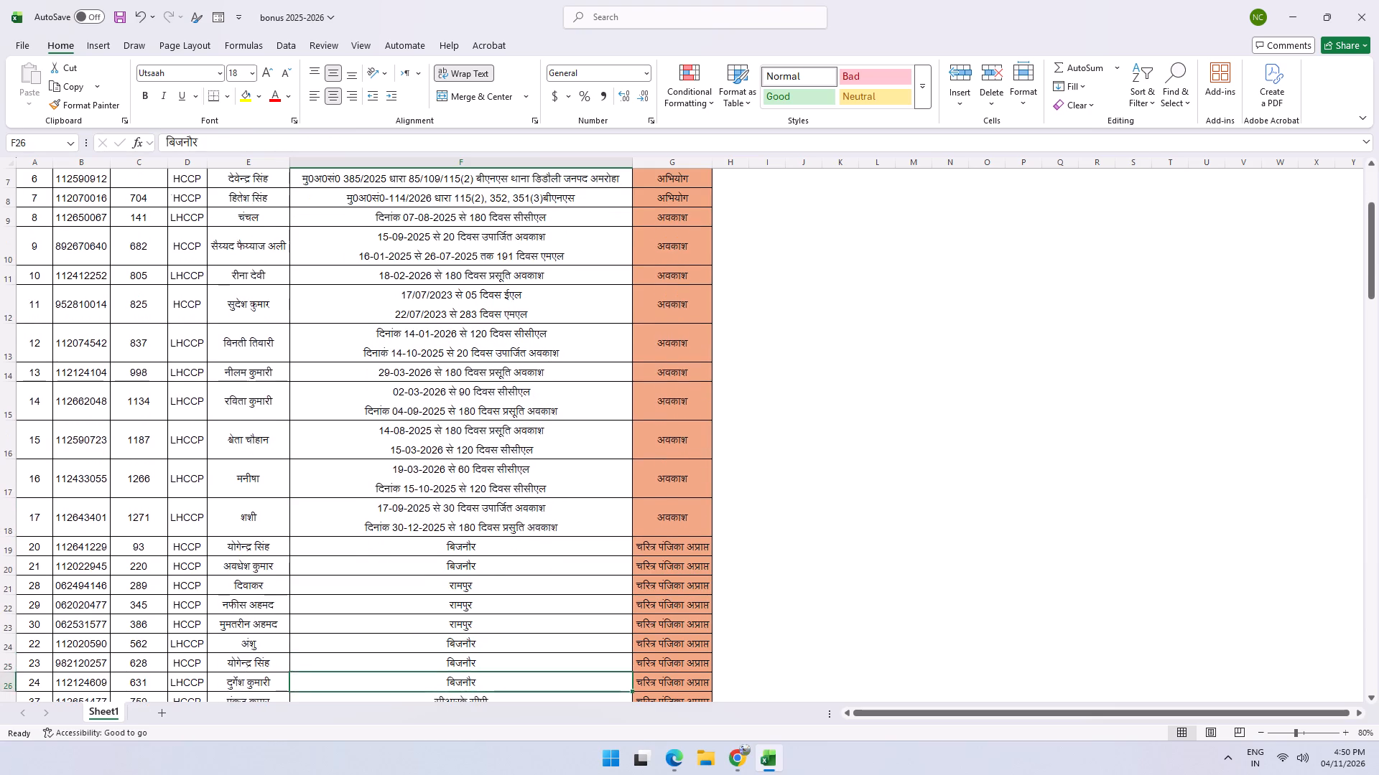
pyautogui.press('Down')
pyautogui.press('Down')
pyautogui.press('Down')
pyautogui.press('Down')
pyautogui.press('Down')
pyautogui.press('Down')
pyautogui.press('Down')
pyautogui.press('Down')
pyautogui.press('Down')
pyautogui.press('Down')
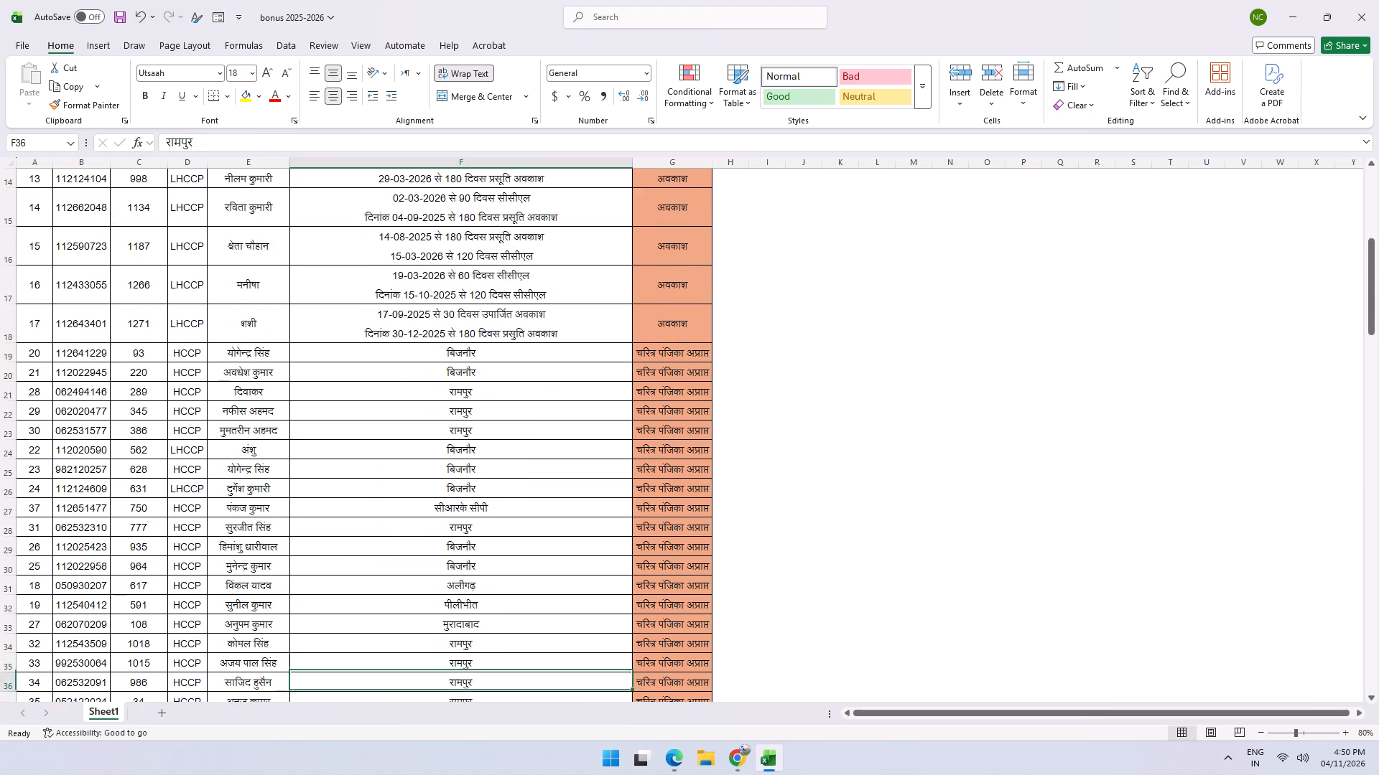
pyautogui.press('Down')
pyautogui.press('Down')
pyautogui.press('Down')
pyautogui.press('Up')
pyautogui.press('Down')
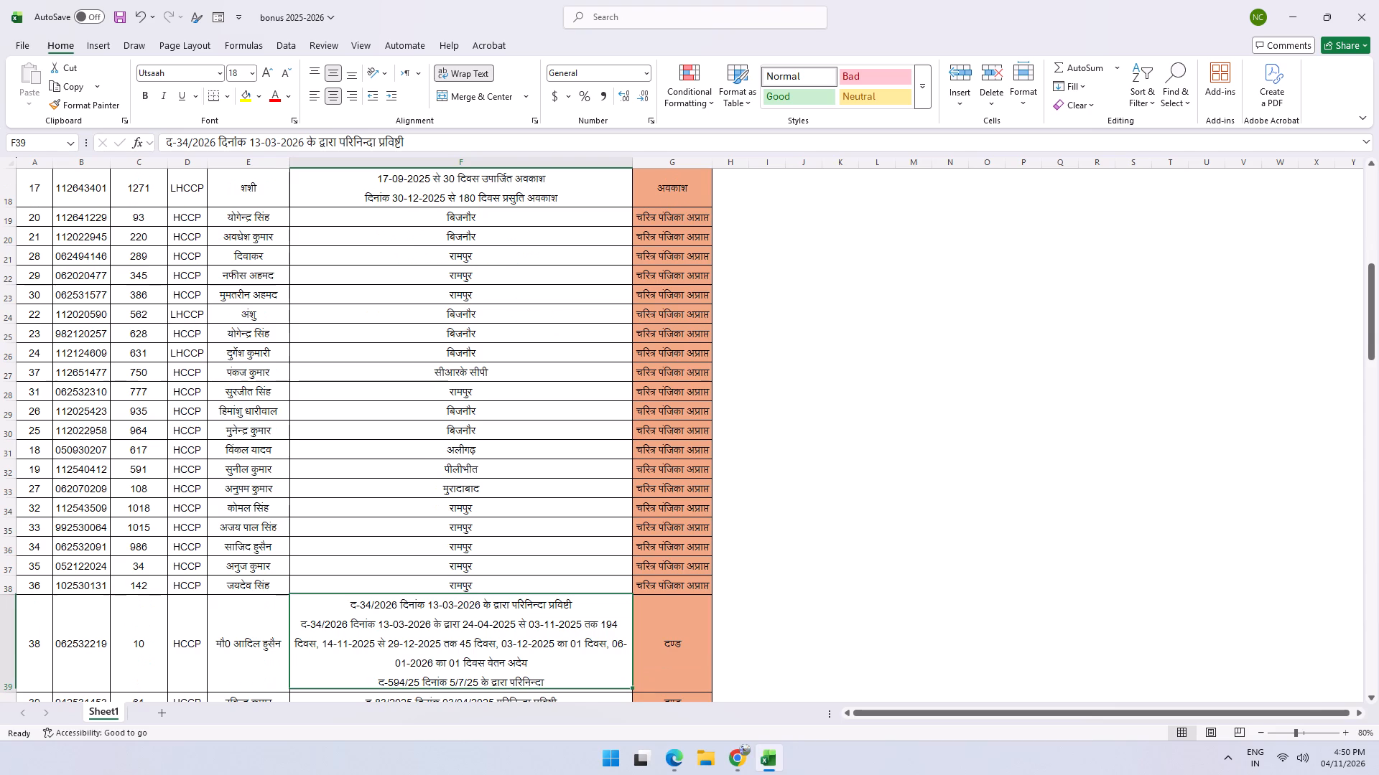
# Check the दण्ड rows and delete the outdated 1-द-36/2020 entry and its line break from cell F51.
pyautogui.press('Down')
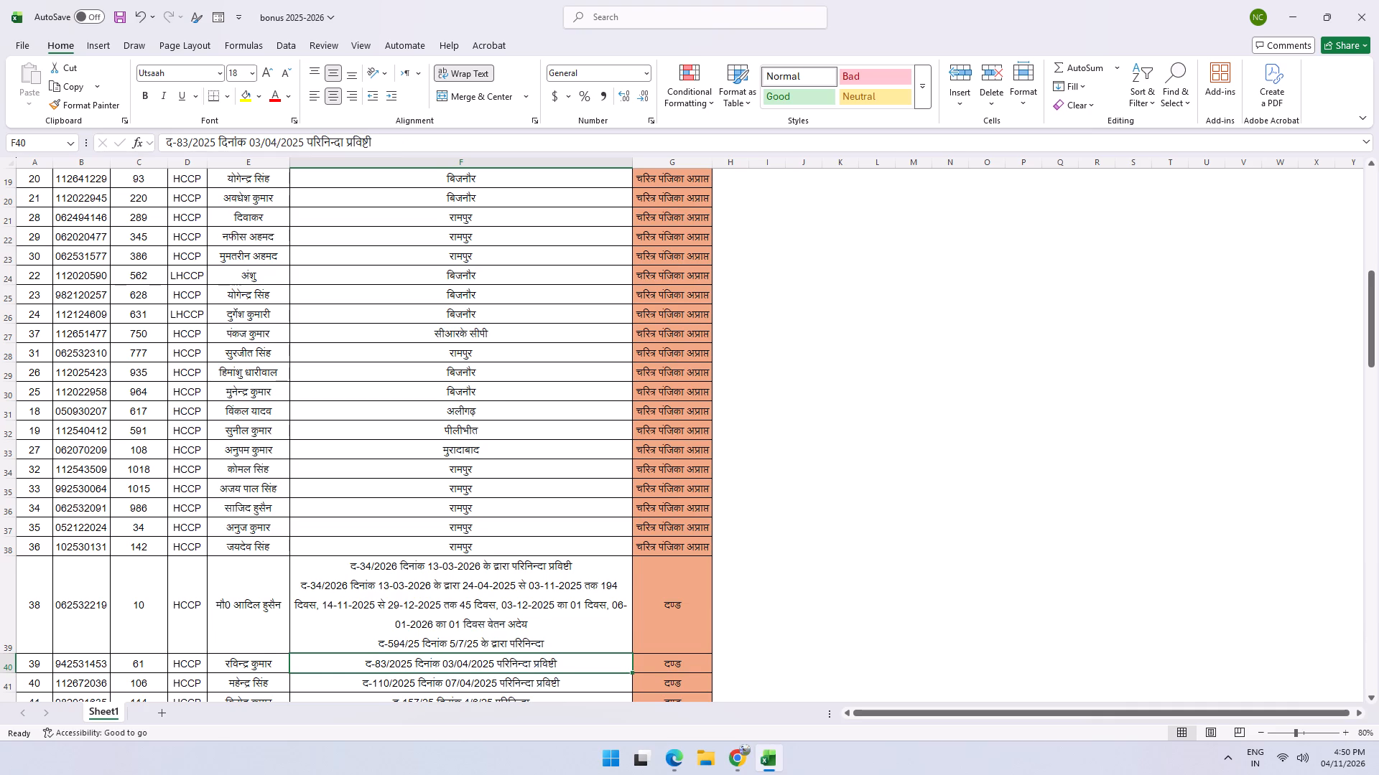
pyautogui.scroll(-3, 369, 597)
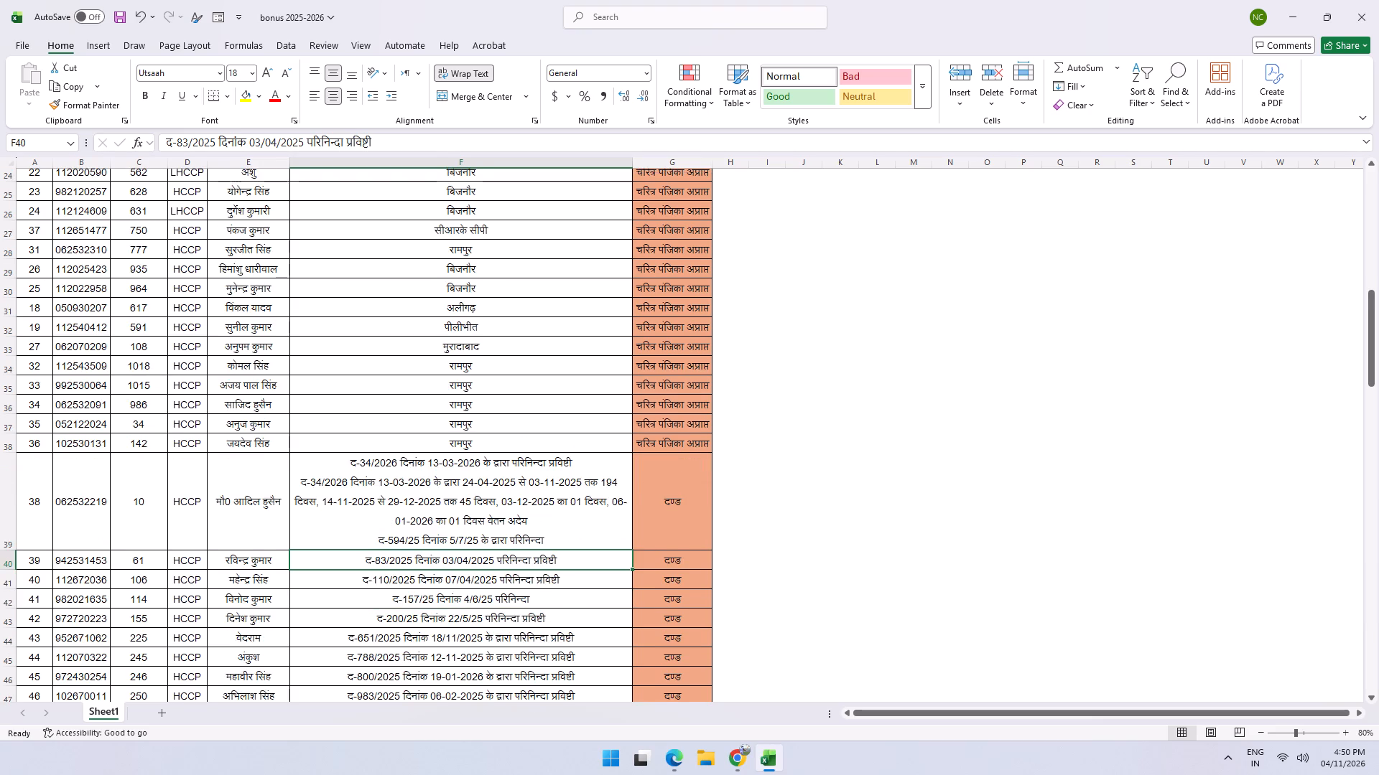
pyautogui.scroll(-1, 500, 579)
pyautogui.scroll(-1, 274, 619)
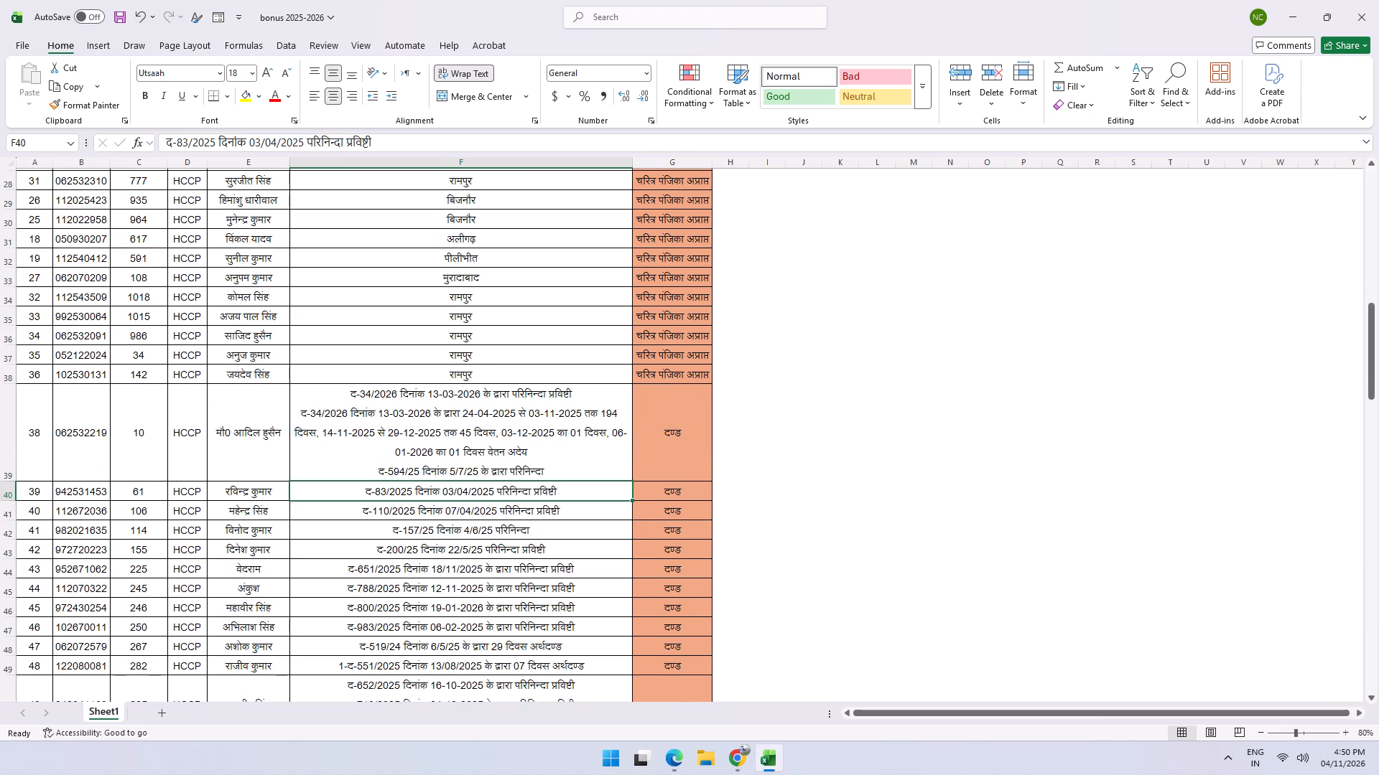
pyautogui.scroll(-2, 277, 642)
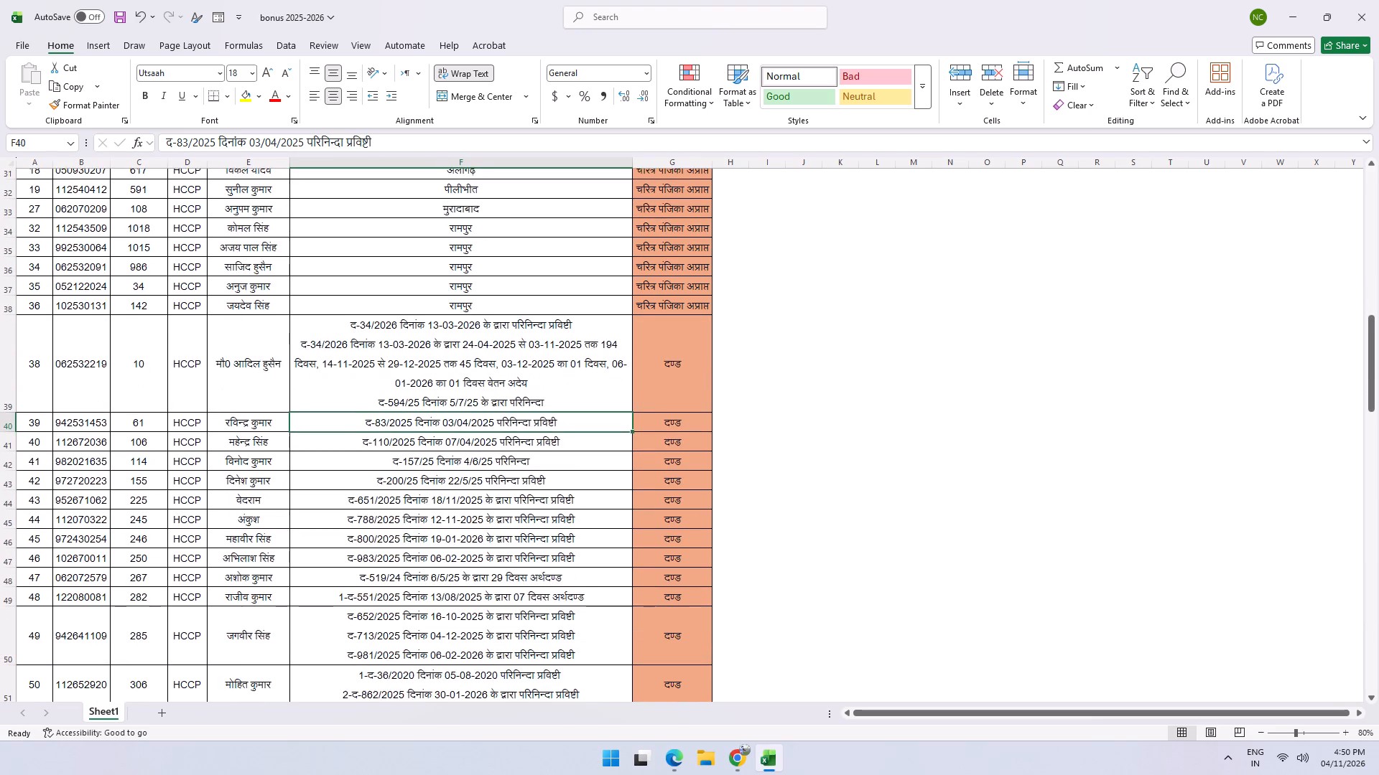
pyautogui.scroll(-3, 282, 641)
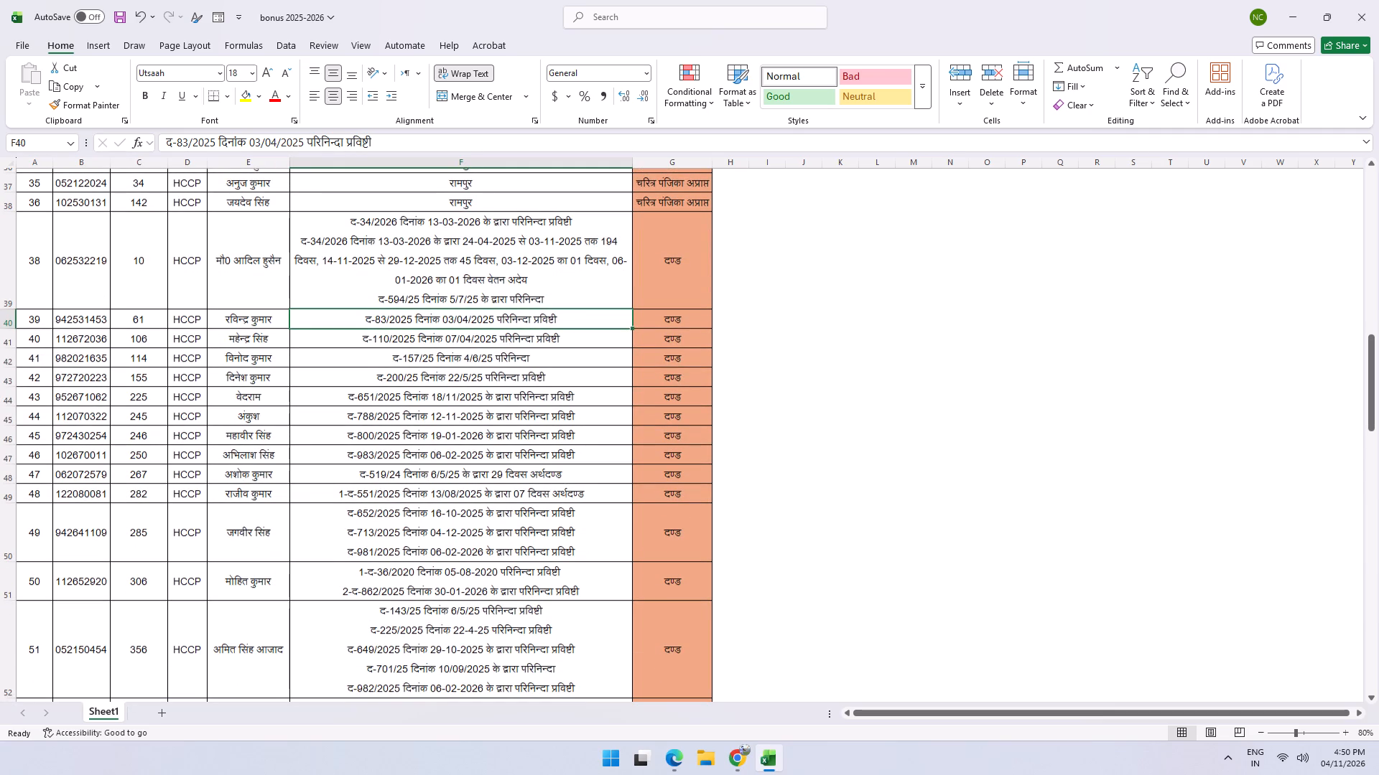
pyautogui.doubleClick(590, 566)
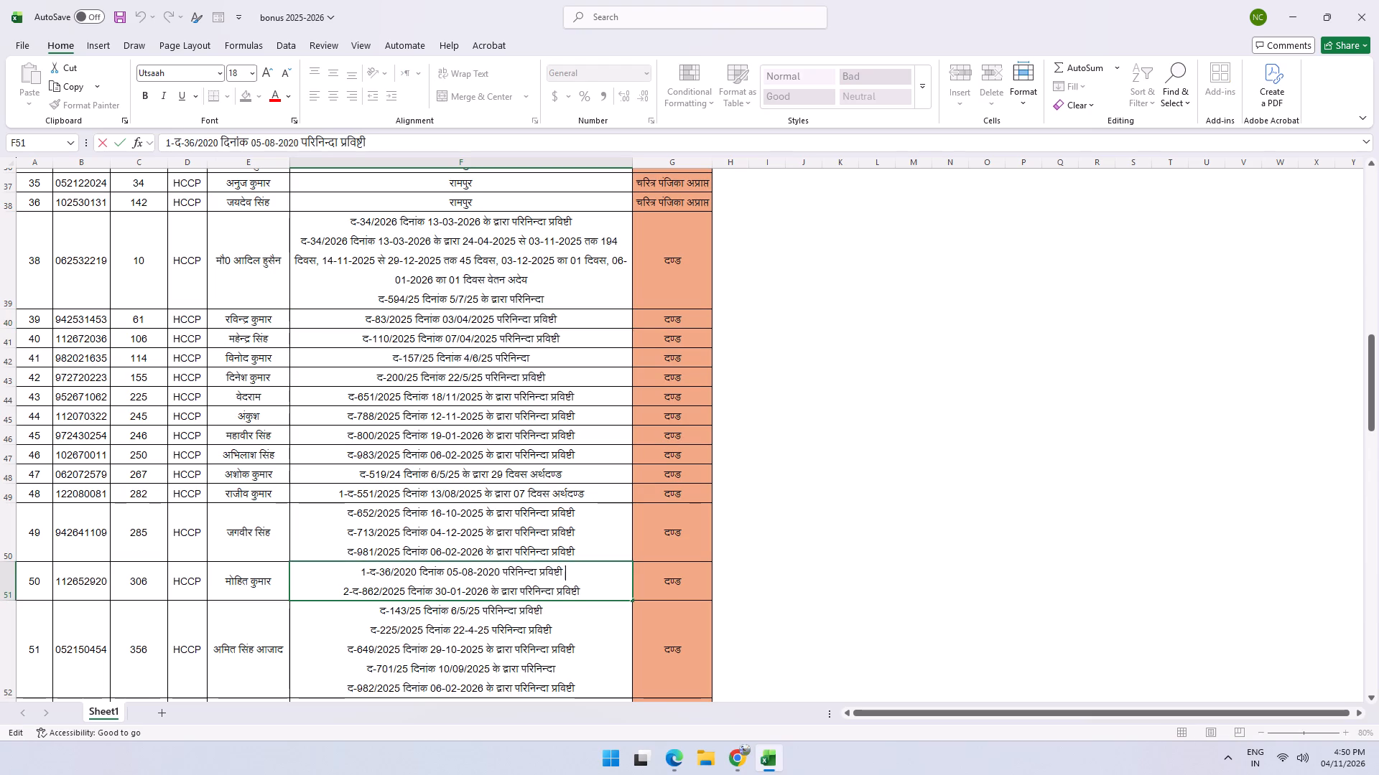
pyautogui.moveTo(590, 567); pyautogui.dragTo(348, 571)
pyautogui.press('Delete')
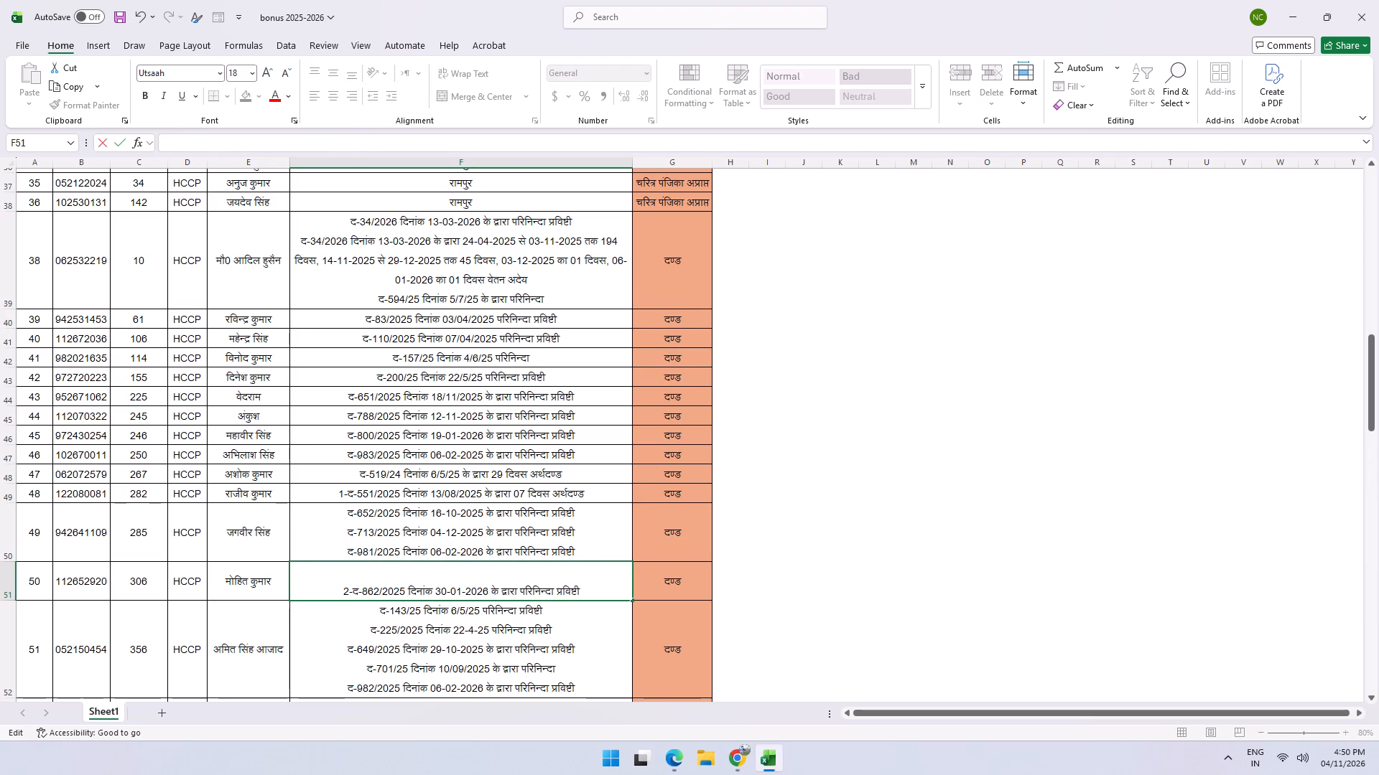
pyautogui.press('Delete')
pyautogui.press('Return')
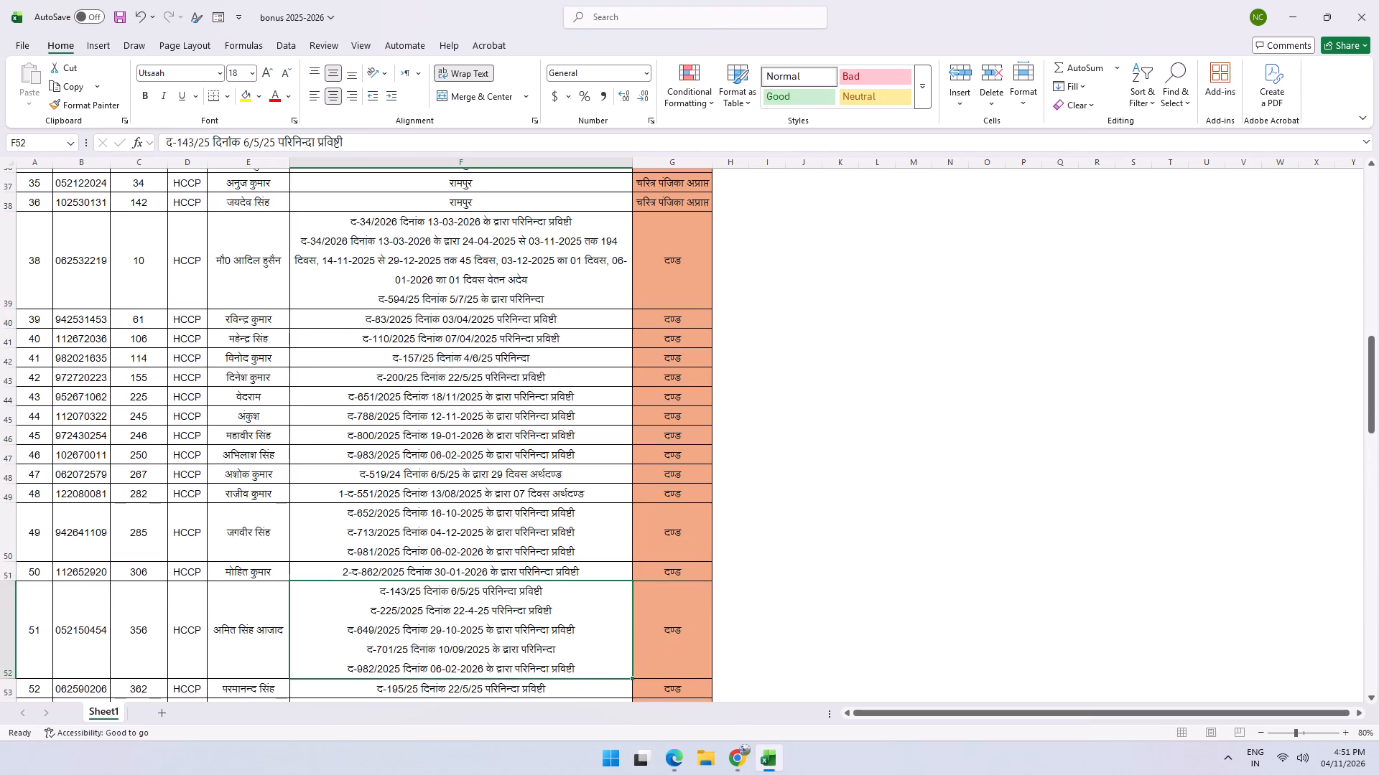
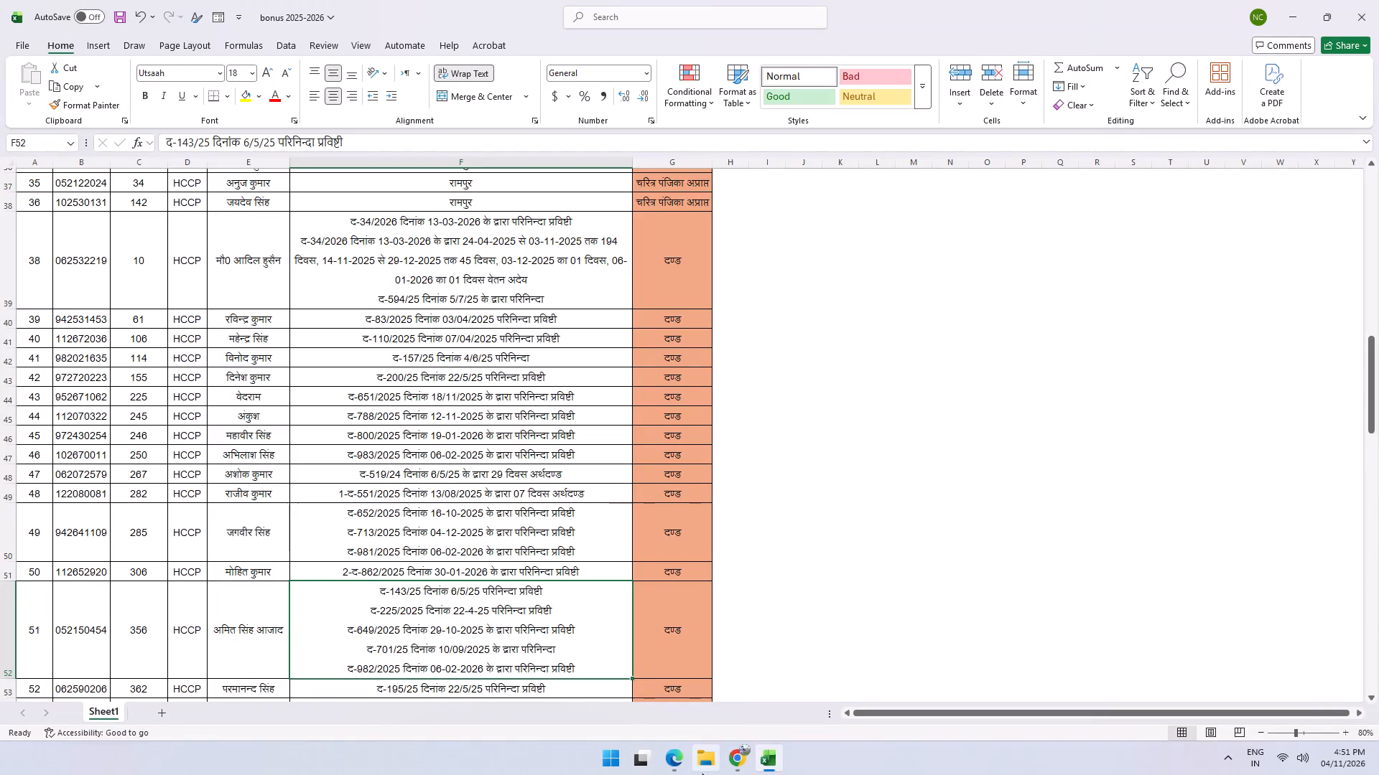
# Copy the PNO from cell B53 of the bonus list and look up that record in the NEW NR 2025 sheet in Edge.
pyautogui.scroll(-2, 531, 565)
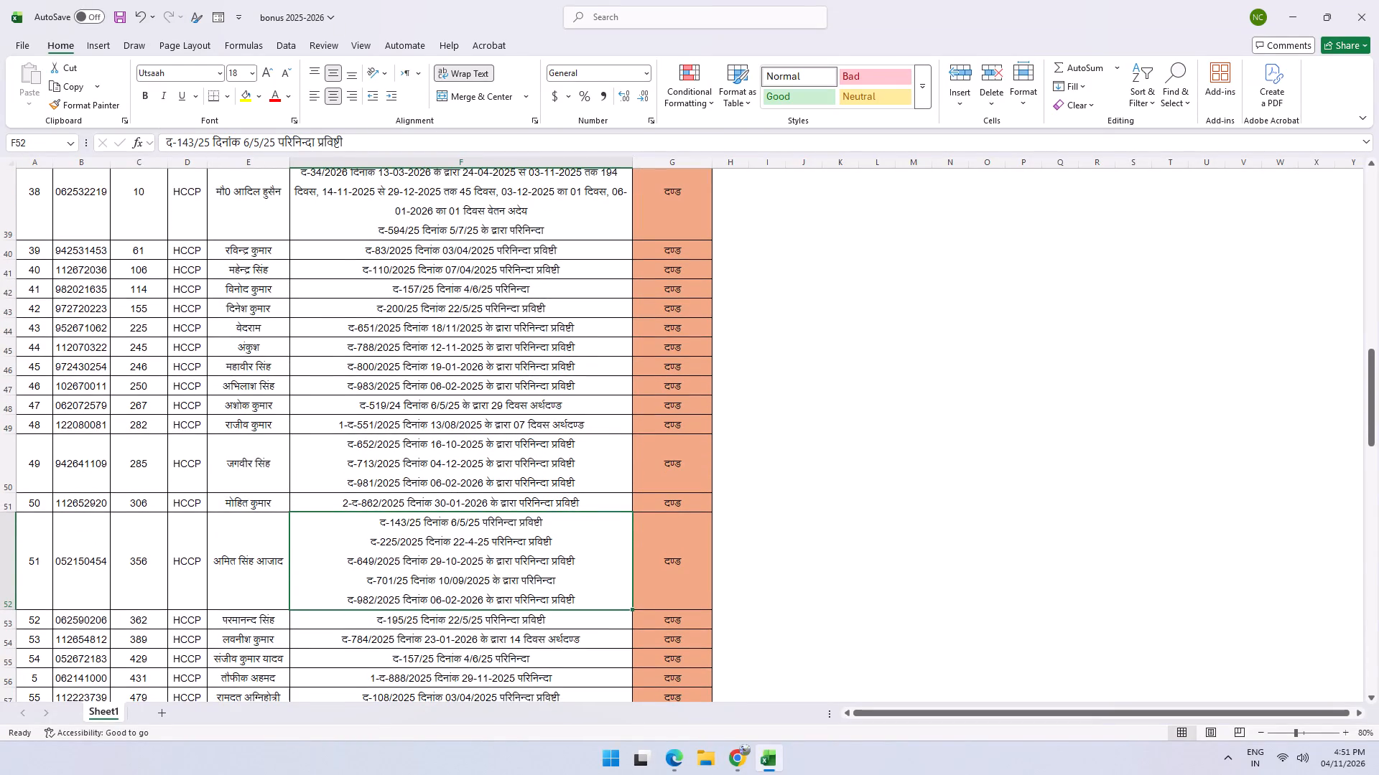
pyautogui.click(65, 619)
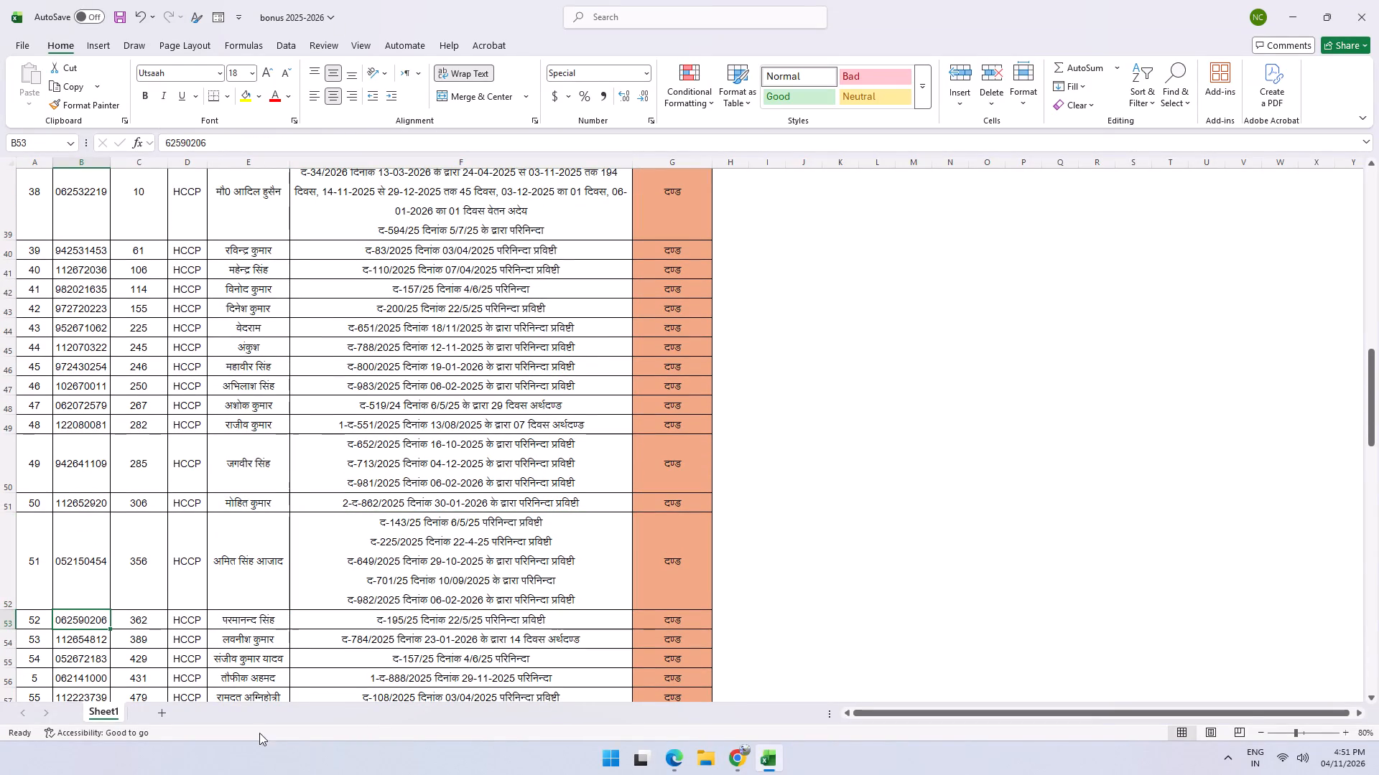
pyautogui.hotkey('ctrl', 'c')
pyautogui.hotkey('alt', 'Tab')
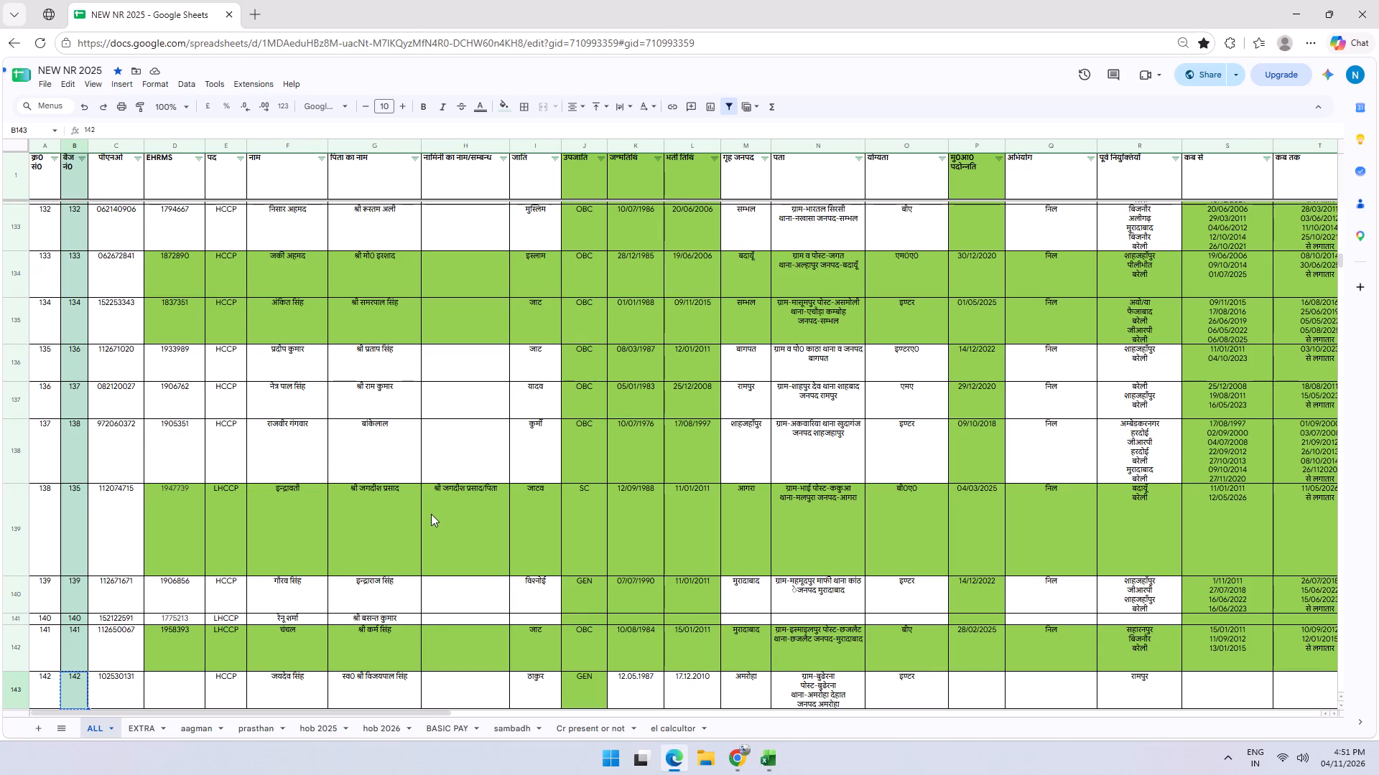
pyautogui.hotkey('ctrl', 'r')
pyautogui.hotkey('ctrl', 'f')
pyautogui.hotkey('ctrl', 'v')
pyautogui.press('Return')
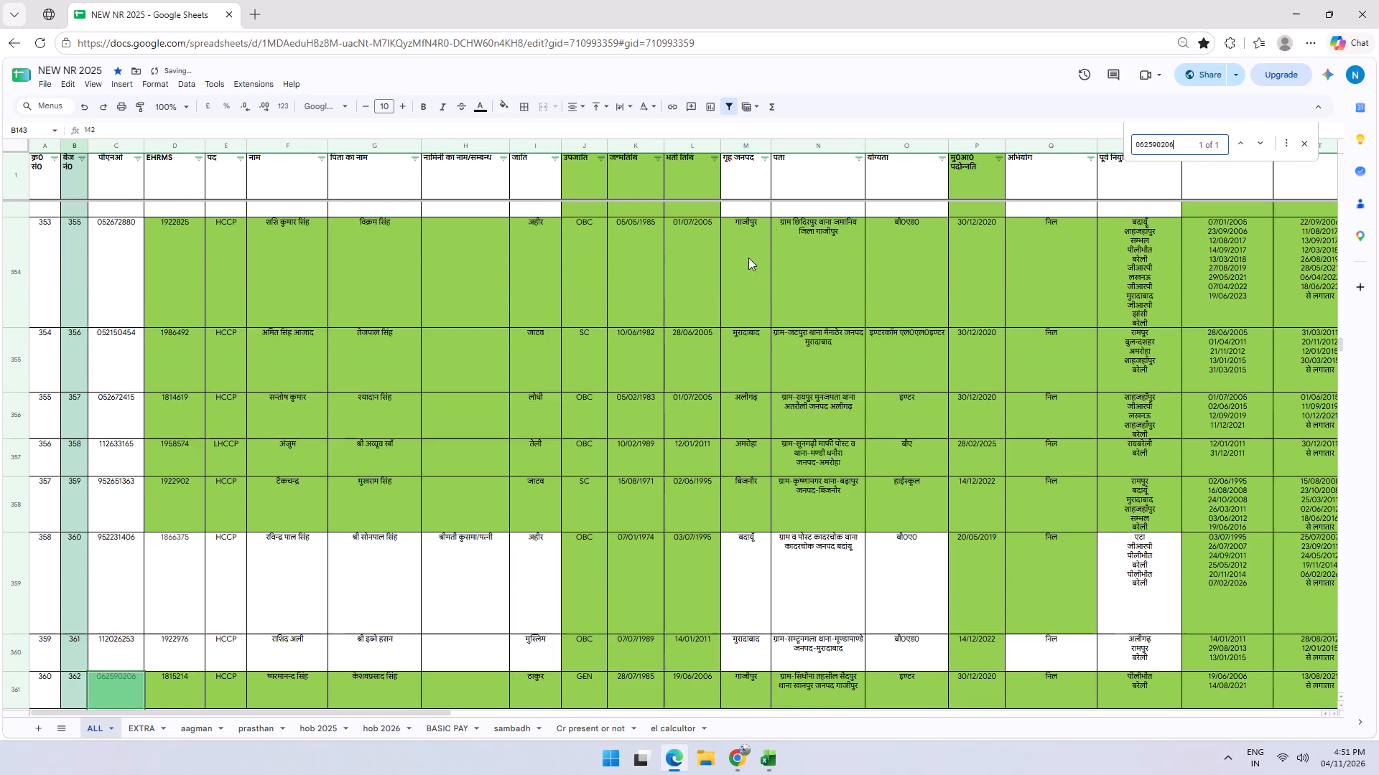
pyautogui.press('Escape')
pyautogui.hotkey('alt', 'Tab')
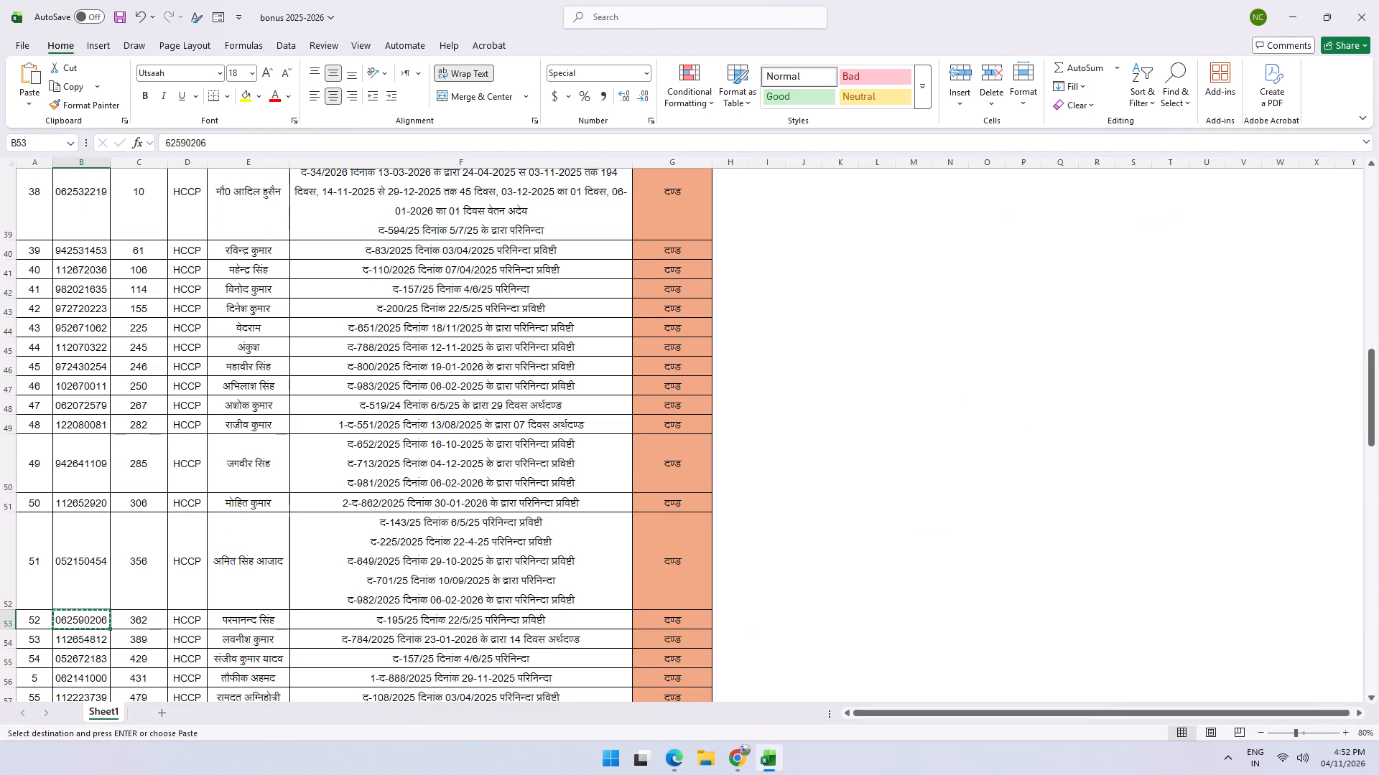
# Review the विवरण entries of the remaining दण्ड rows in the bonus list, checking order numbers, dates and punishments.
pyautogui.scroll(-1, 216, 665)
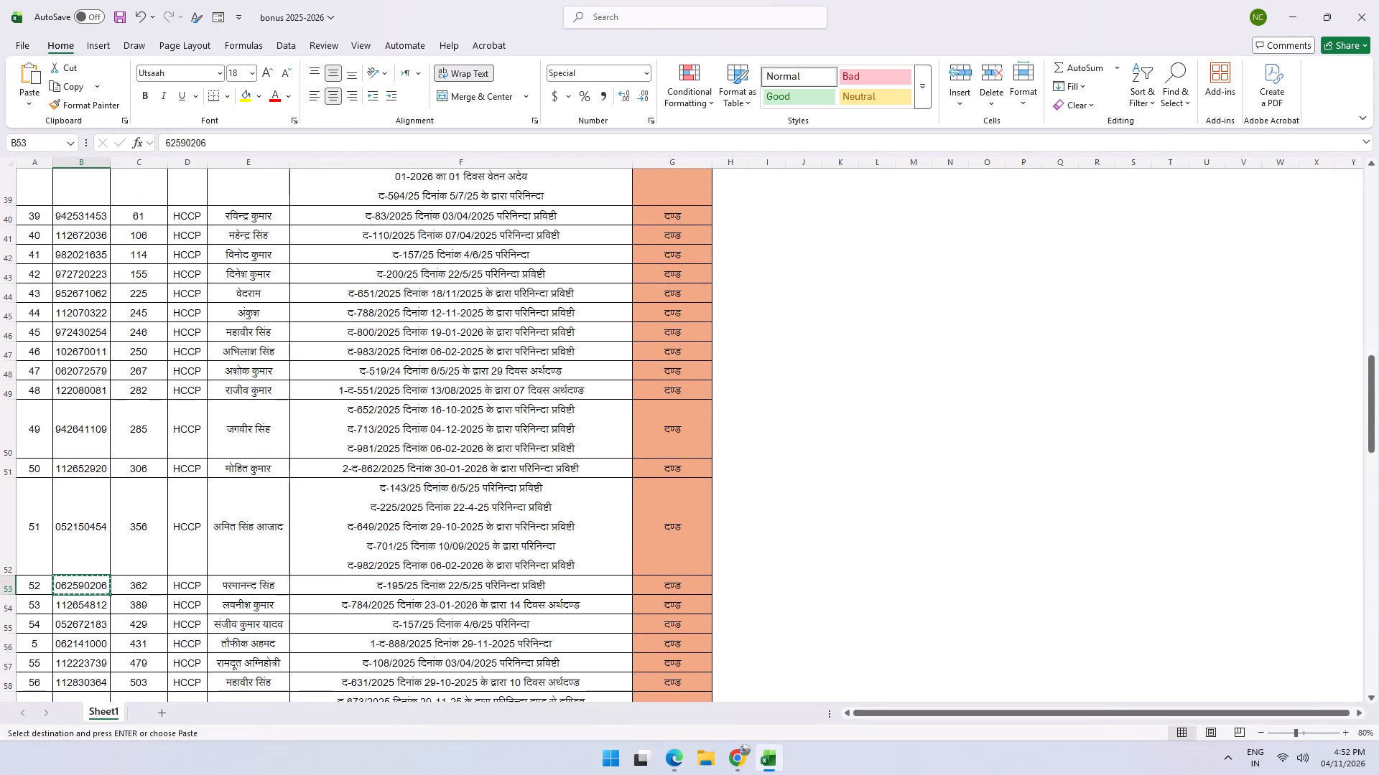
pyautogui.scroll(-3, 241, 634)
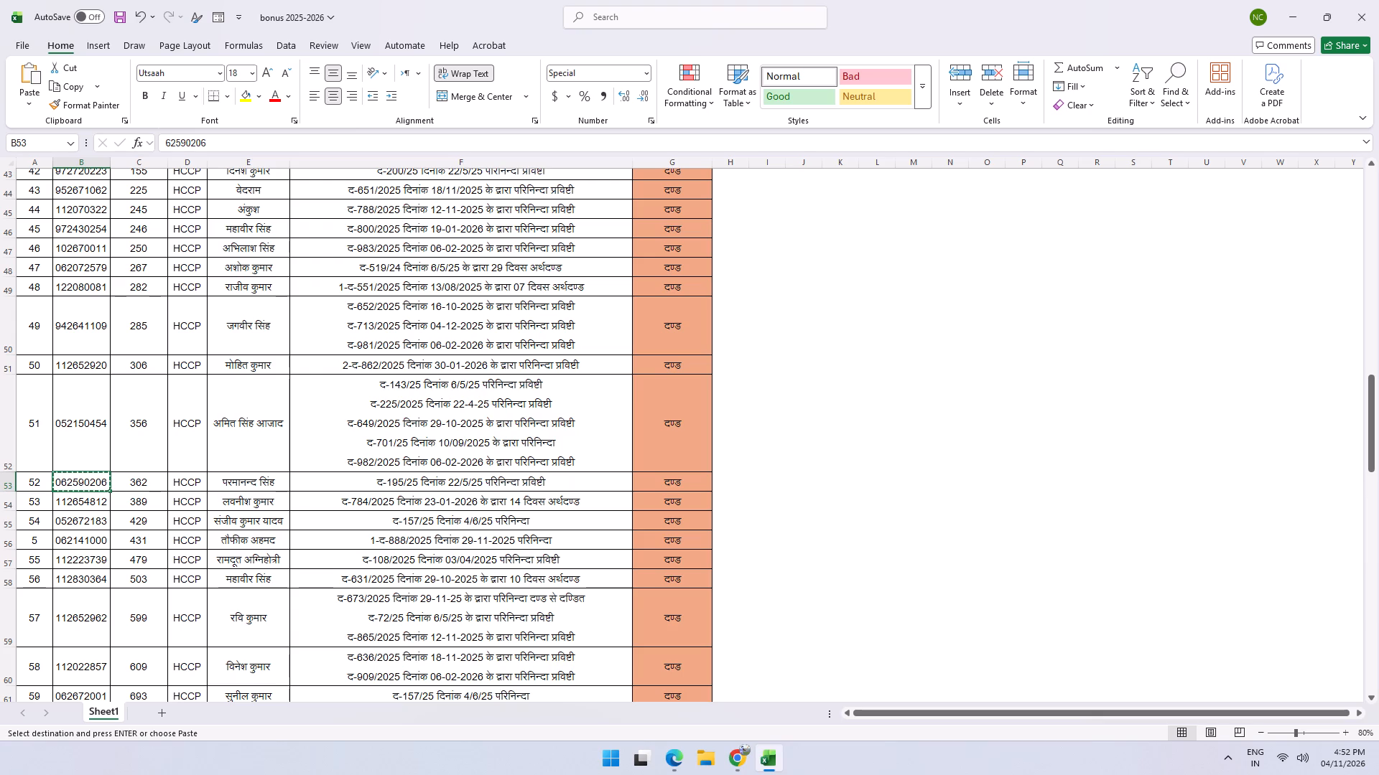
pyautogui.scroll(-1, 301, 606)
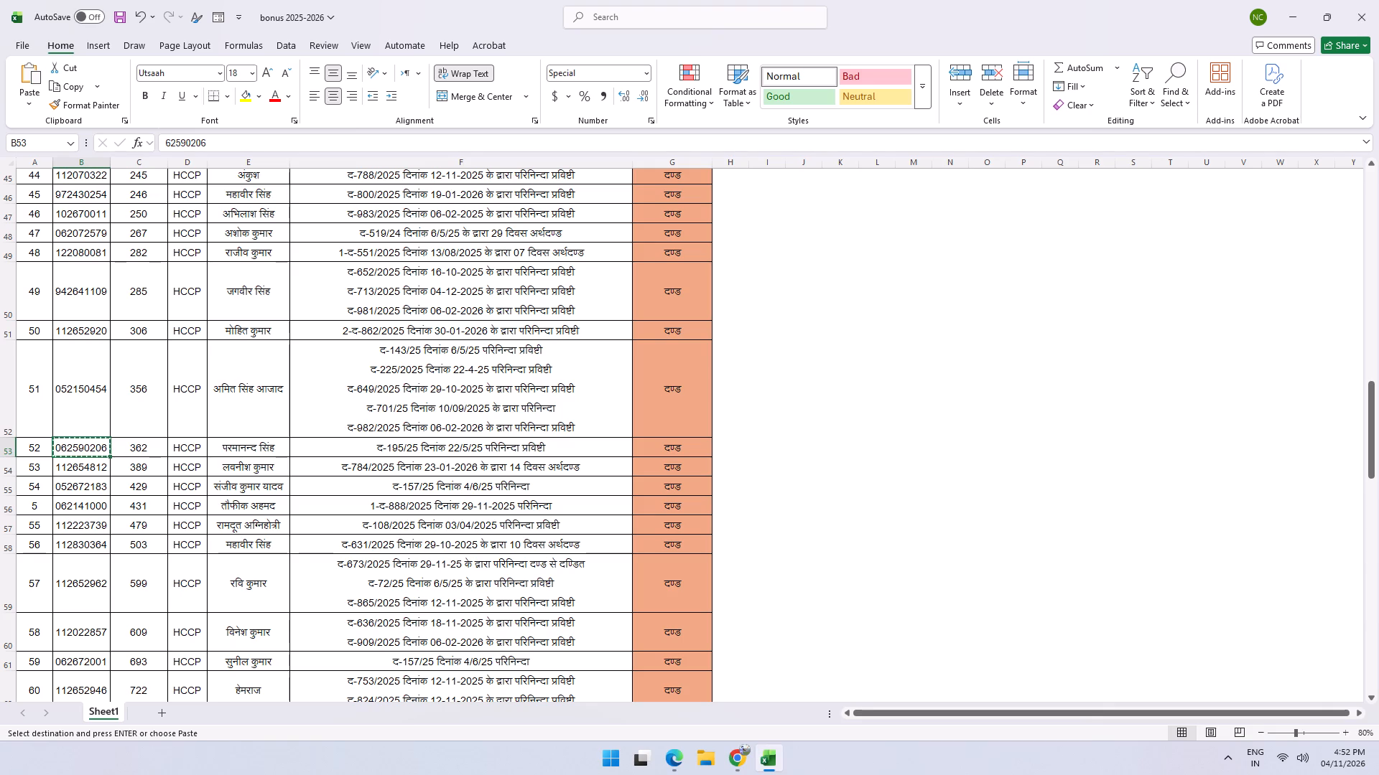
pyautogui.scroll(-2, 350, 539)
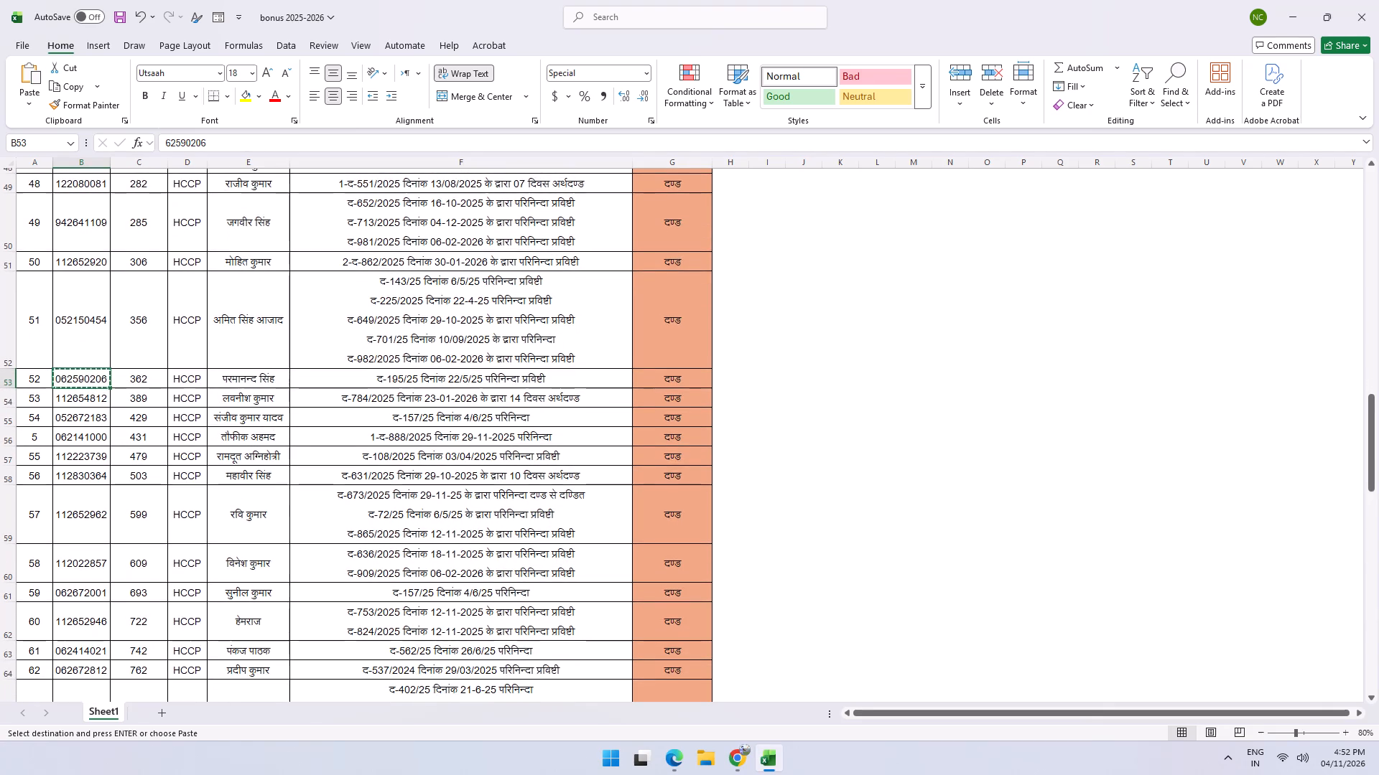
pyautogui.scroll(-1, 333, 529)
pyautogui.scroll(-2, 453, 501)
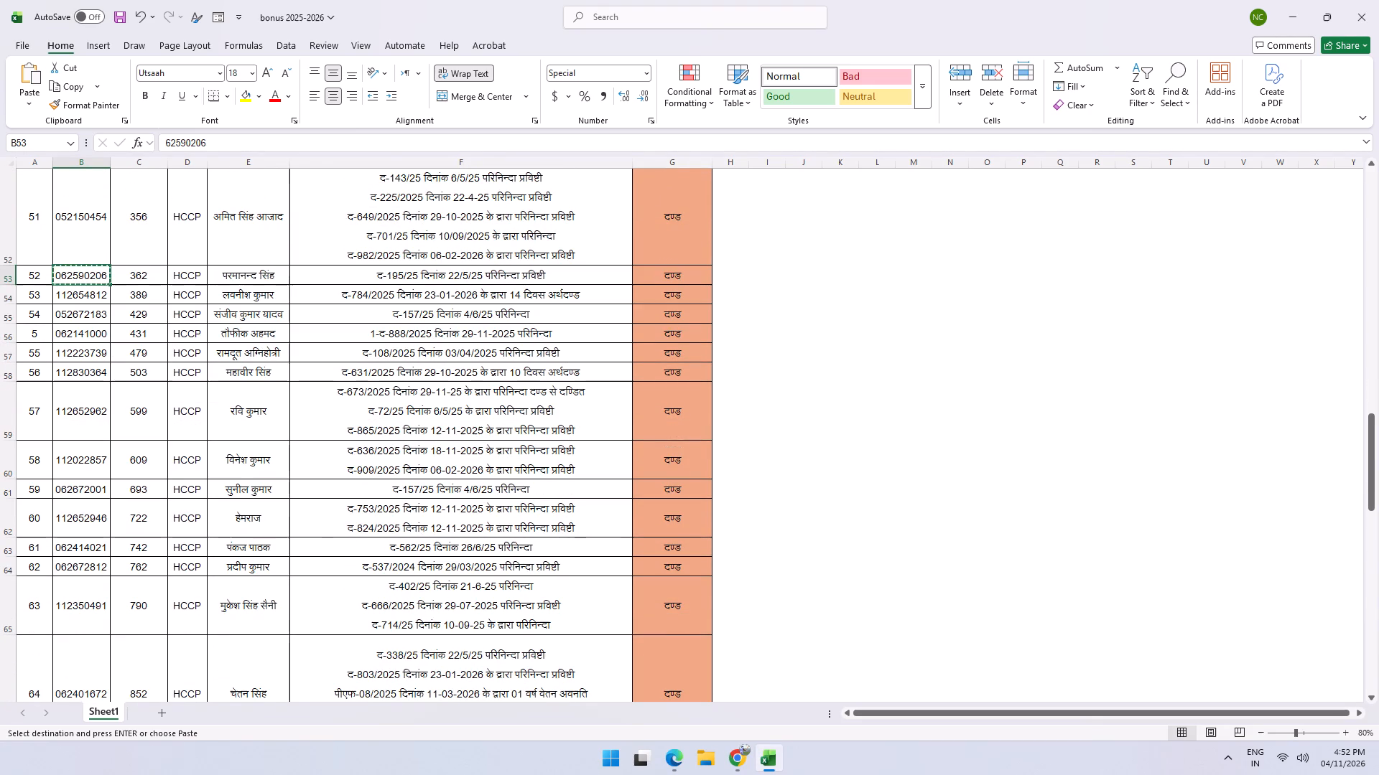
pyautogui.scroll(-6, 332, 600)
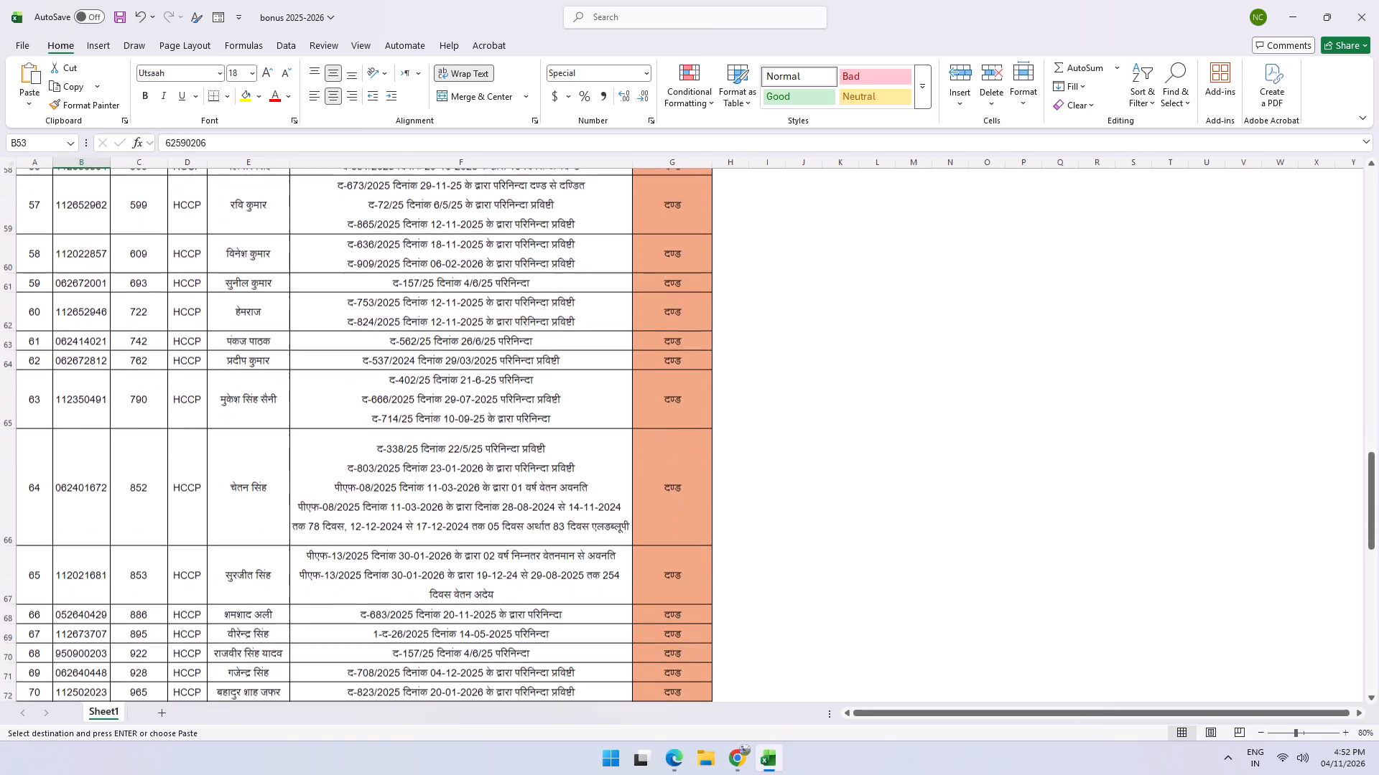
pyautogui.scroll(-2, 315, 596)
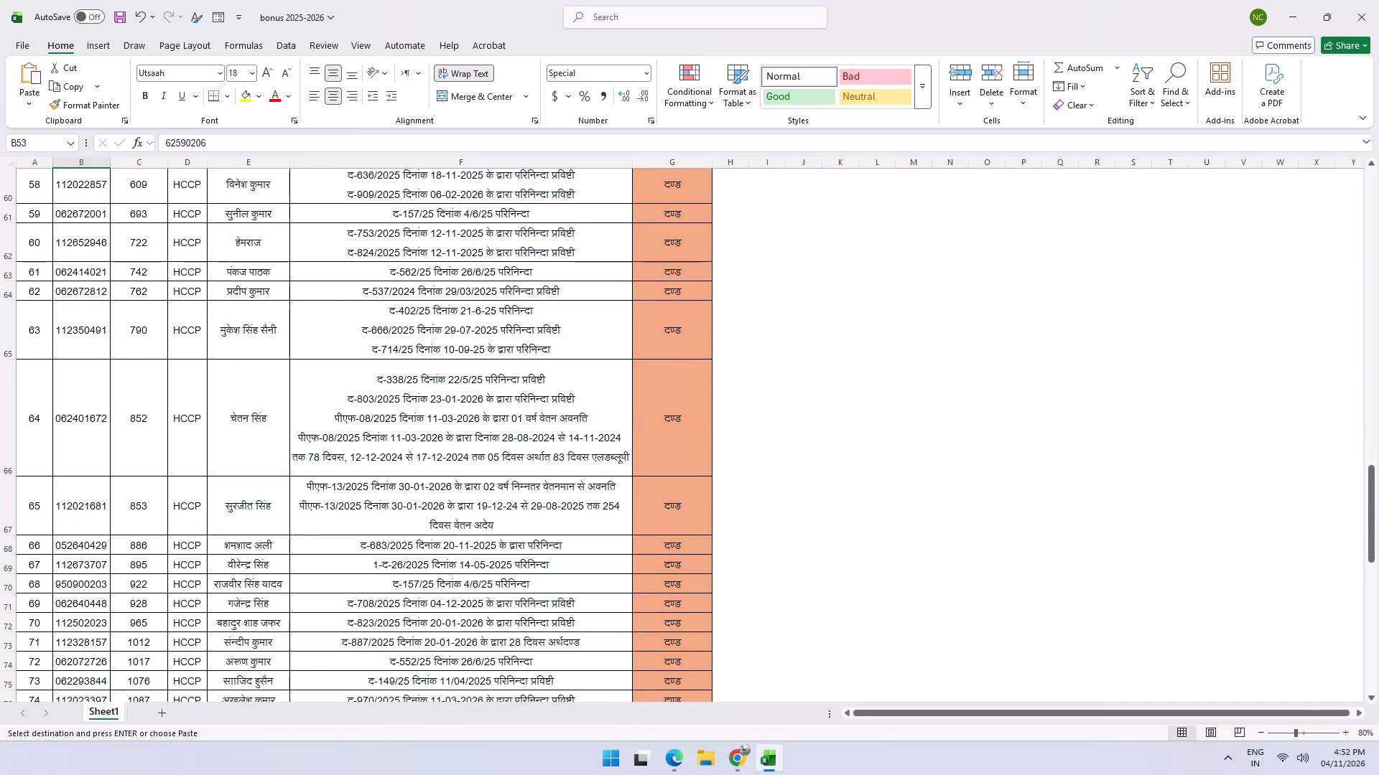
pyautogui.scroll(-3, 313, 596)
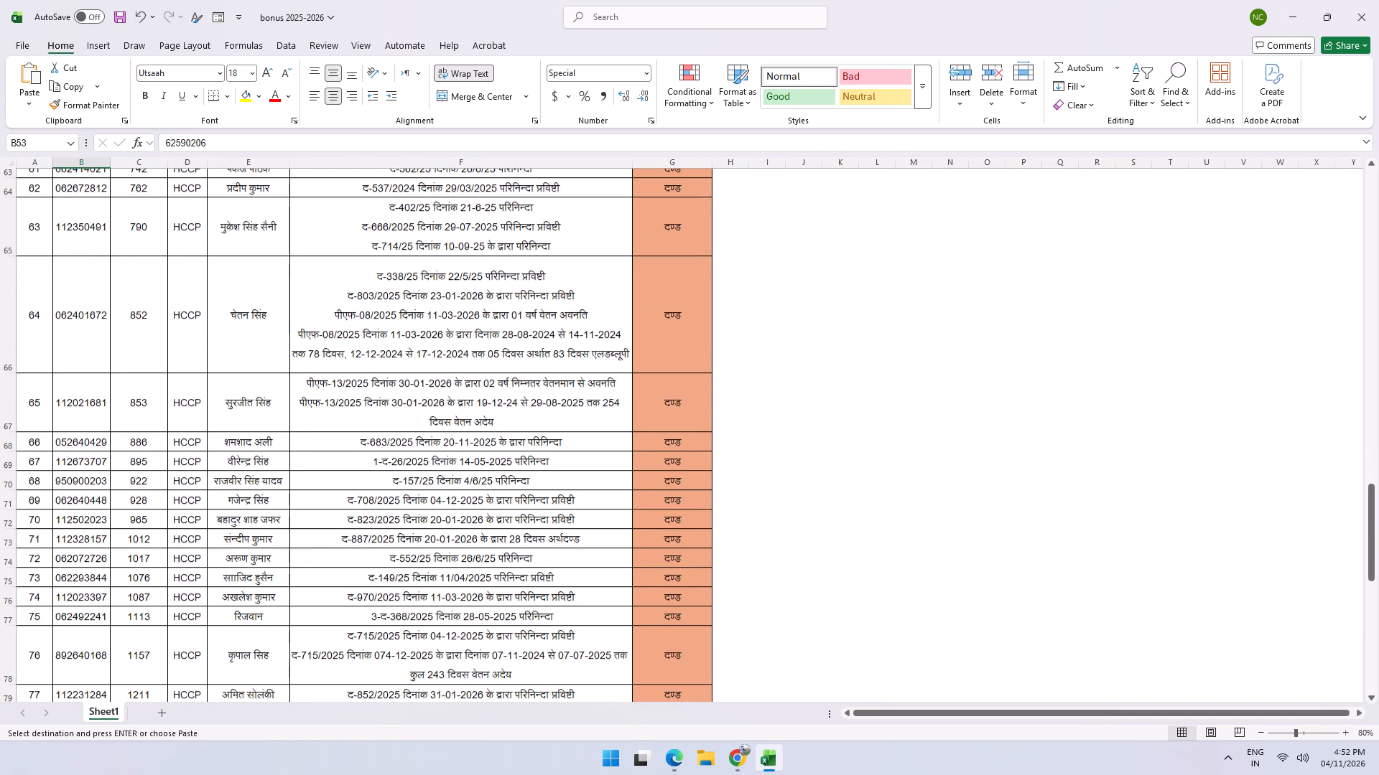
pyautogui.scroll(-3, 432, 568)
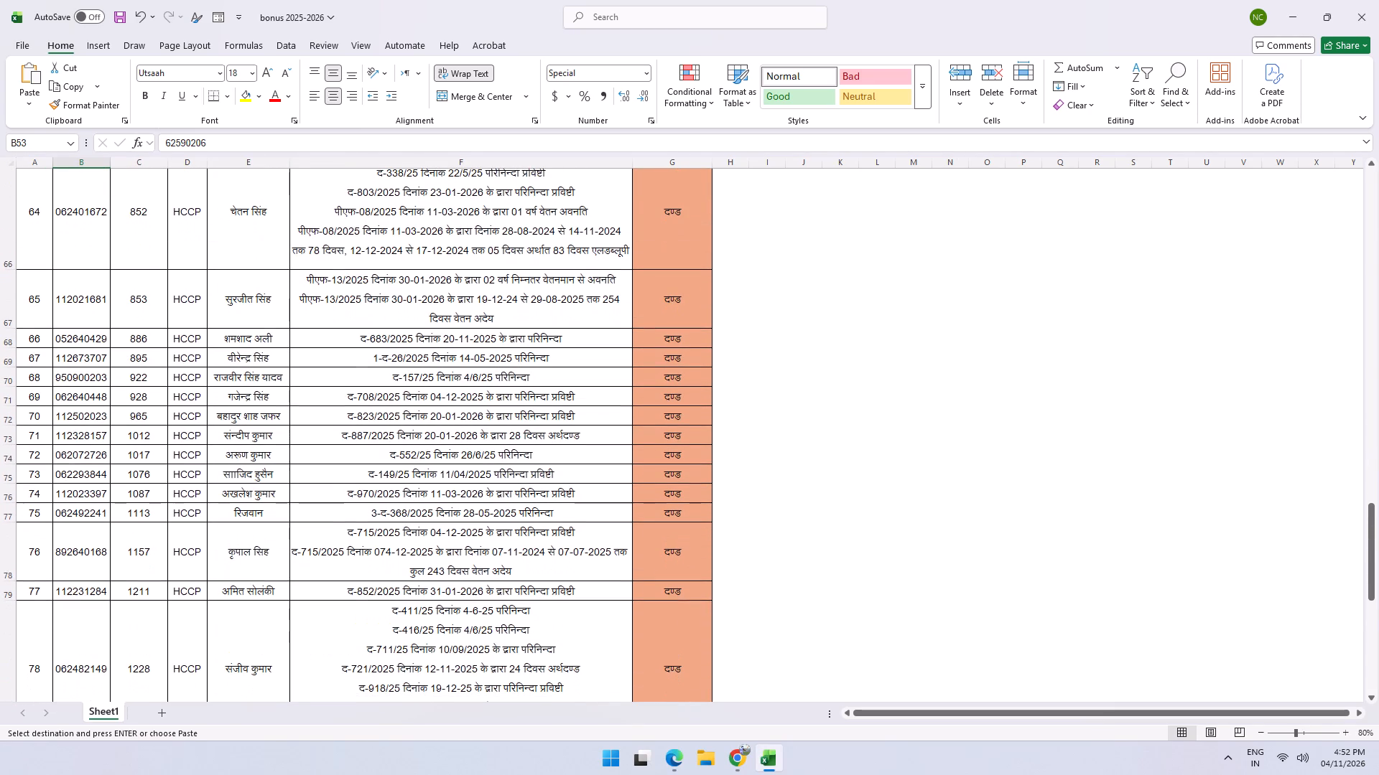
pyautogui.scroll(-2, 314, 561)
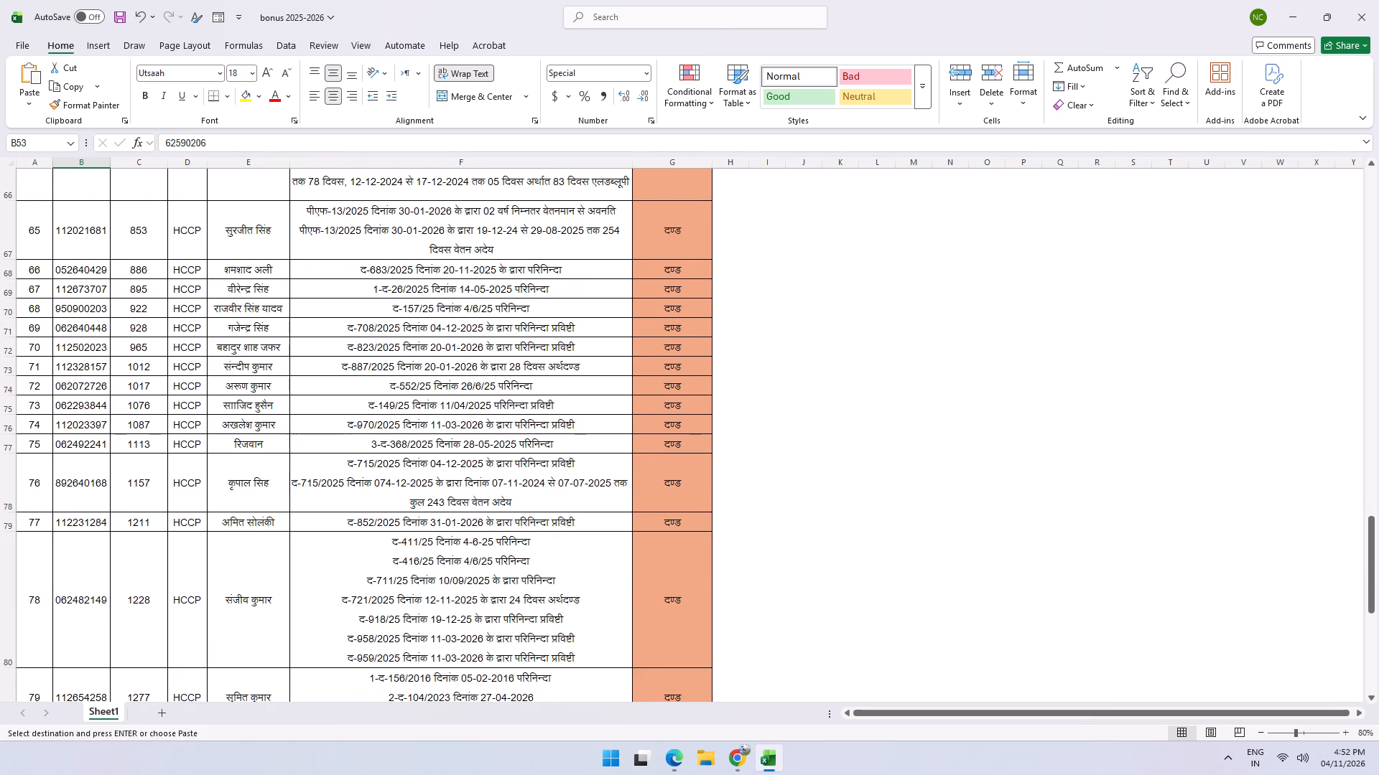
pyautogui.scroll(-6, 314, 561)
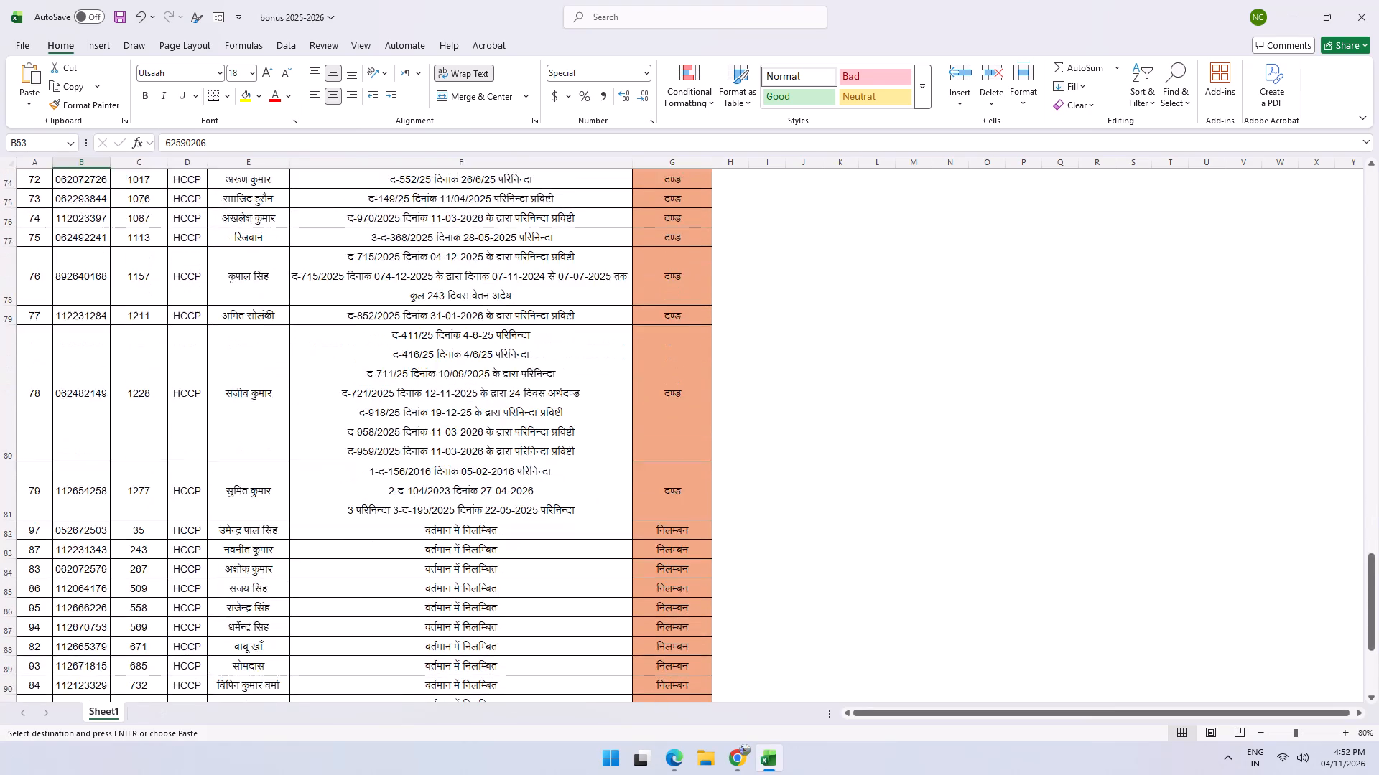
# Review the निलम्बन rows below and recheck the last दण्ड entries of the bonus list.
pyautogui.scroll(-4, 314, 561)
pyautogui.scroll(-1, 415, 577)
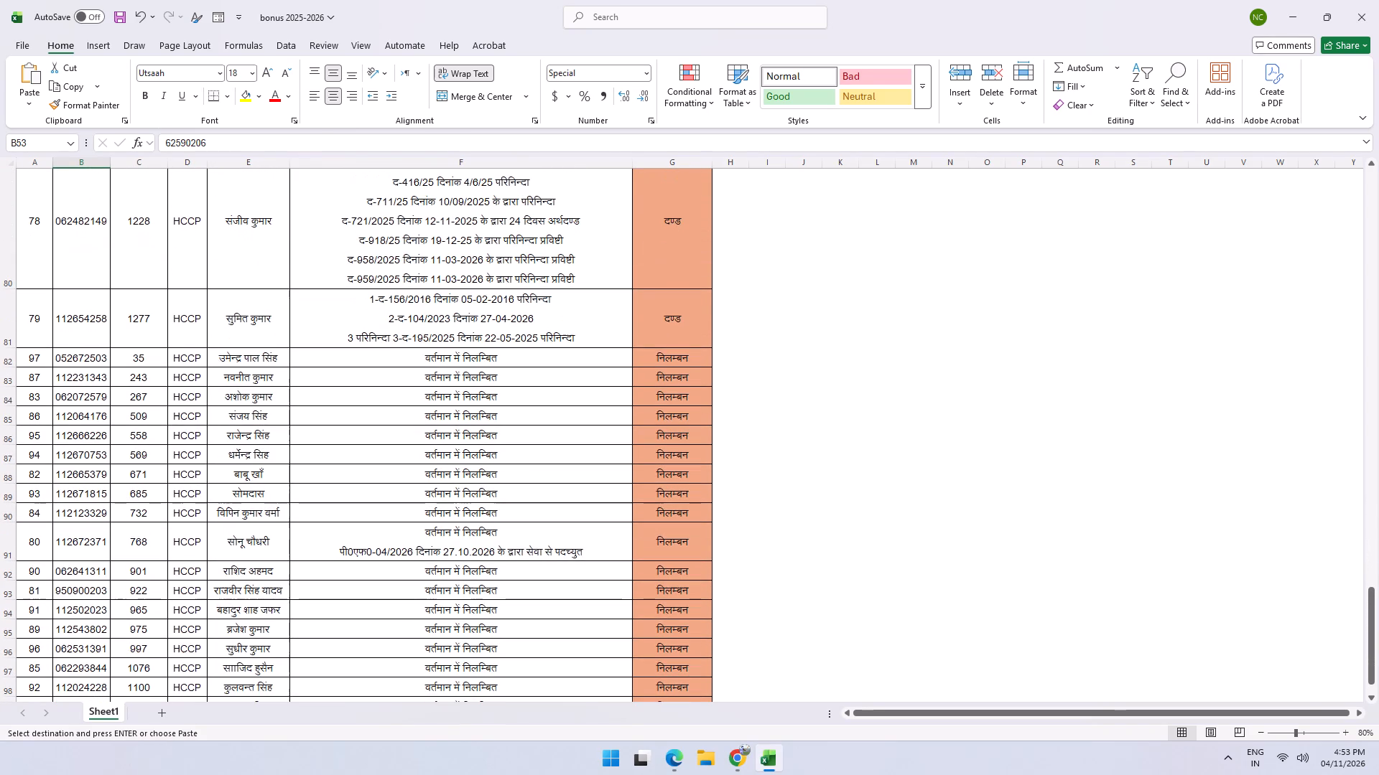
pyautogui.scroll(-3, 439, 668)
pyautogui.scroll(1, 626, 558)
pyautogui.scroll(-1, 626, 558)
pyautogui.scroll(5, 626, 558)
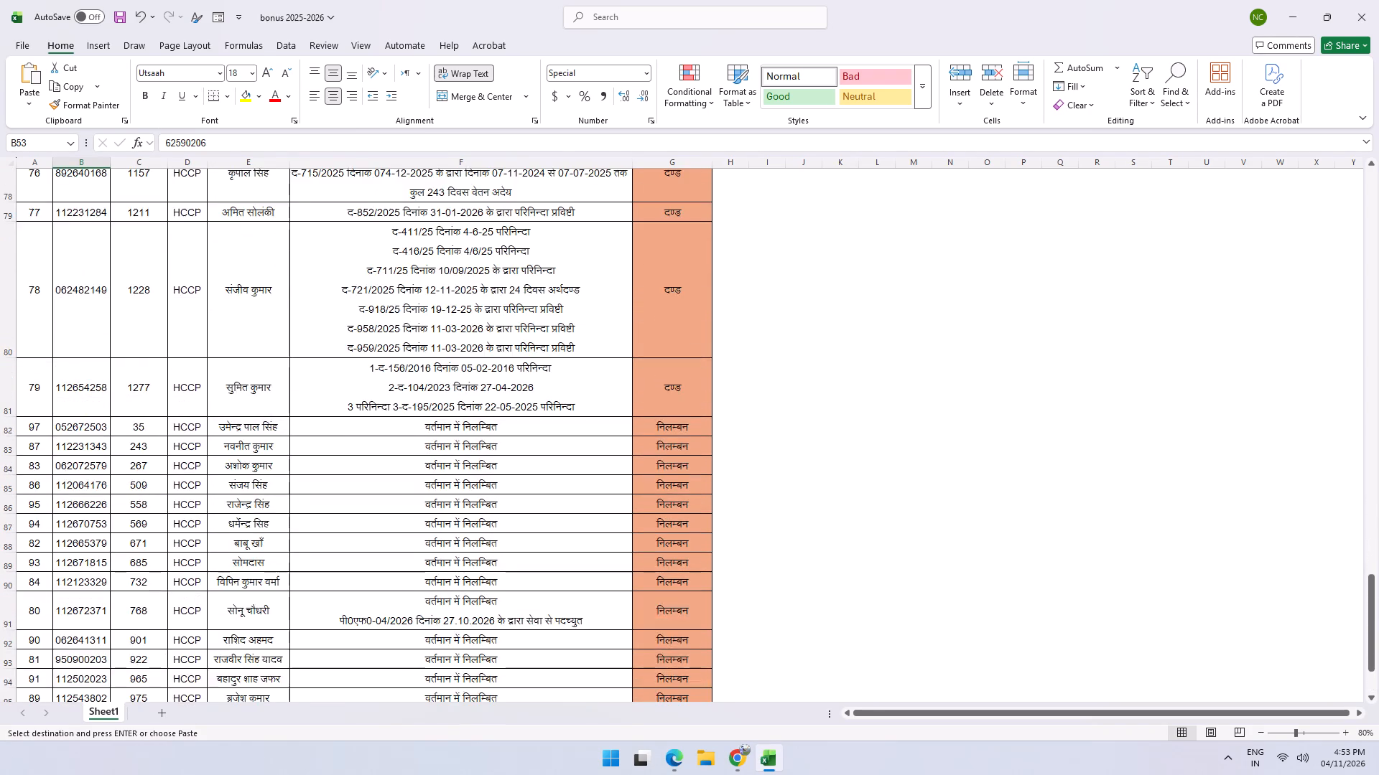
pyautogui.scroll(2, 626, 553)
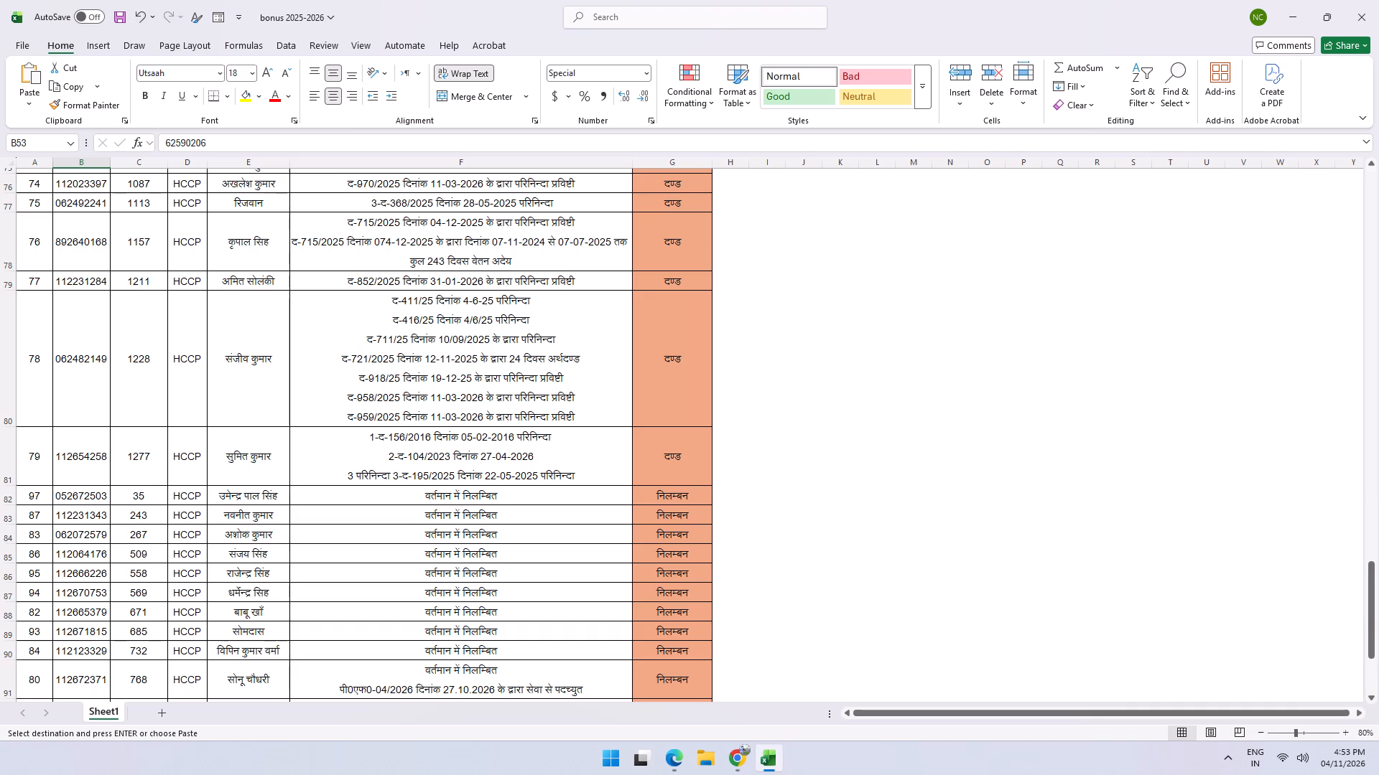
# Switch to the NEW NR 2025 sheet in Edge and search by PNO for the LHCCP records in rows 236 and 254.
pyautogui.hotkey('alt', 'Tab')
pyautogui.click(278, 476)
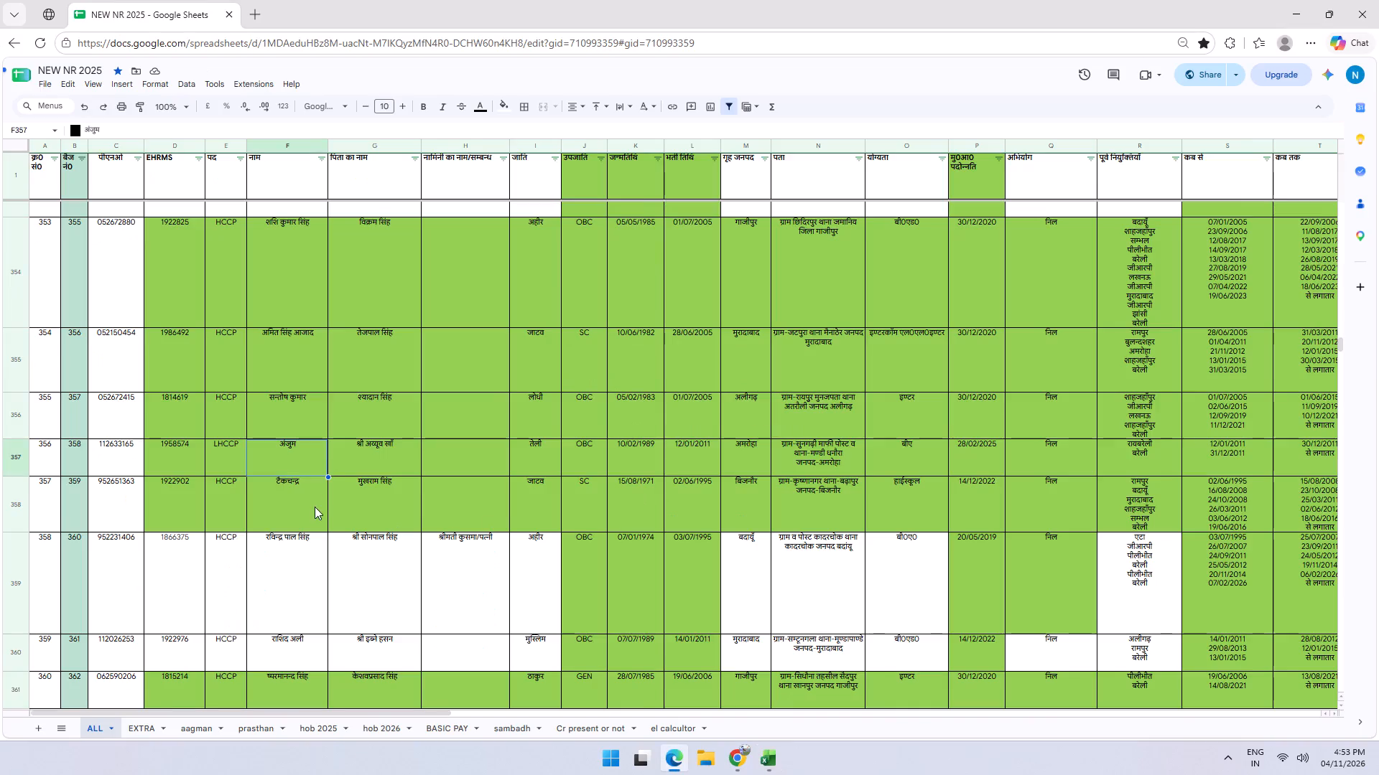
pyautogui.hotkey('ctrl', 'f')
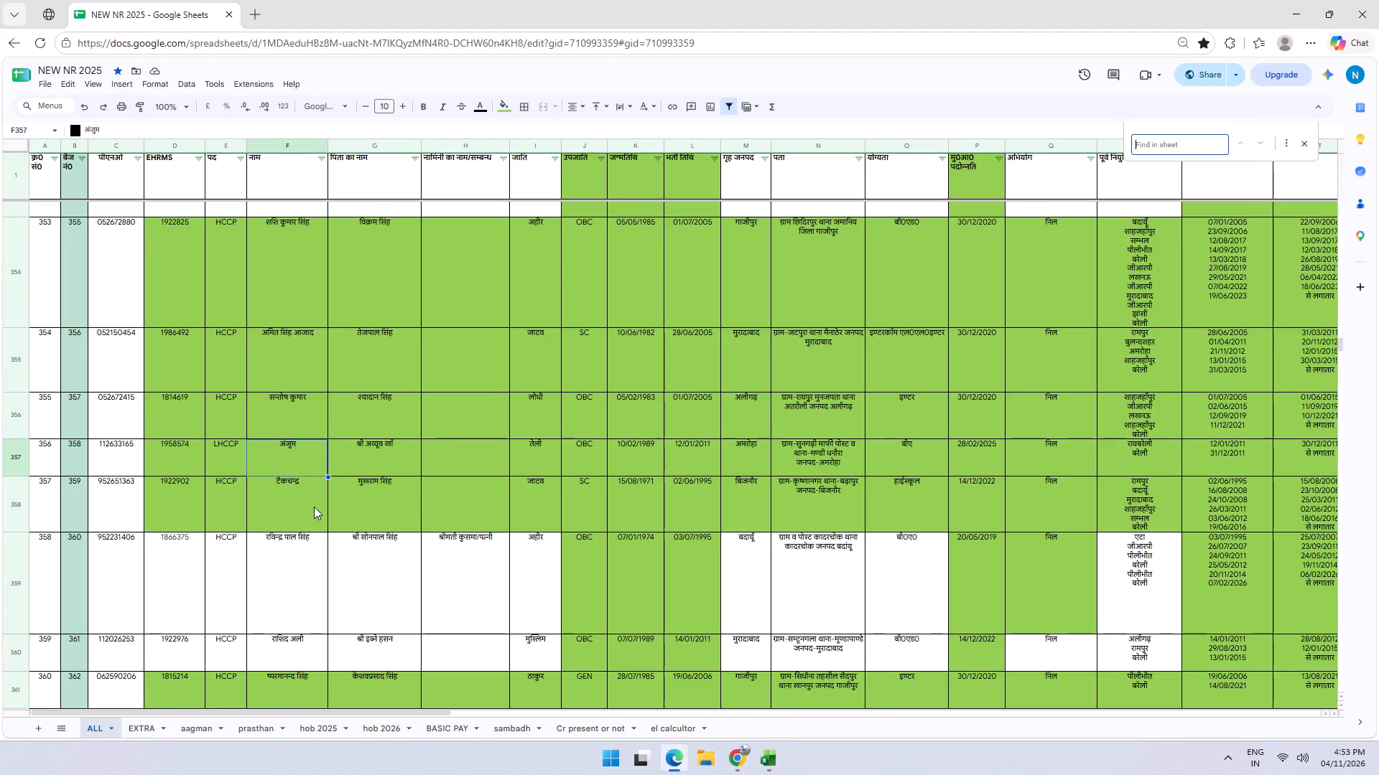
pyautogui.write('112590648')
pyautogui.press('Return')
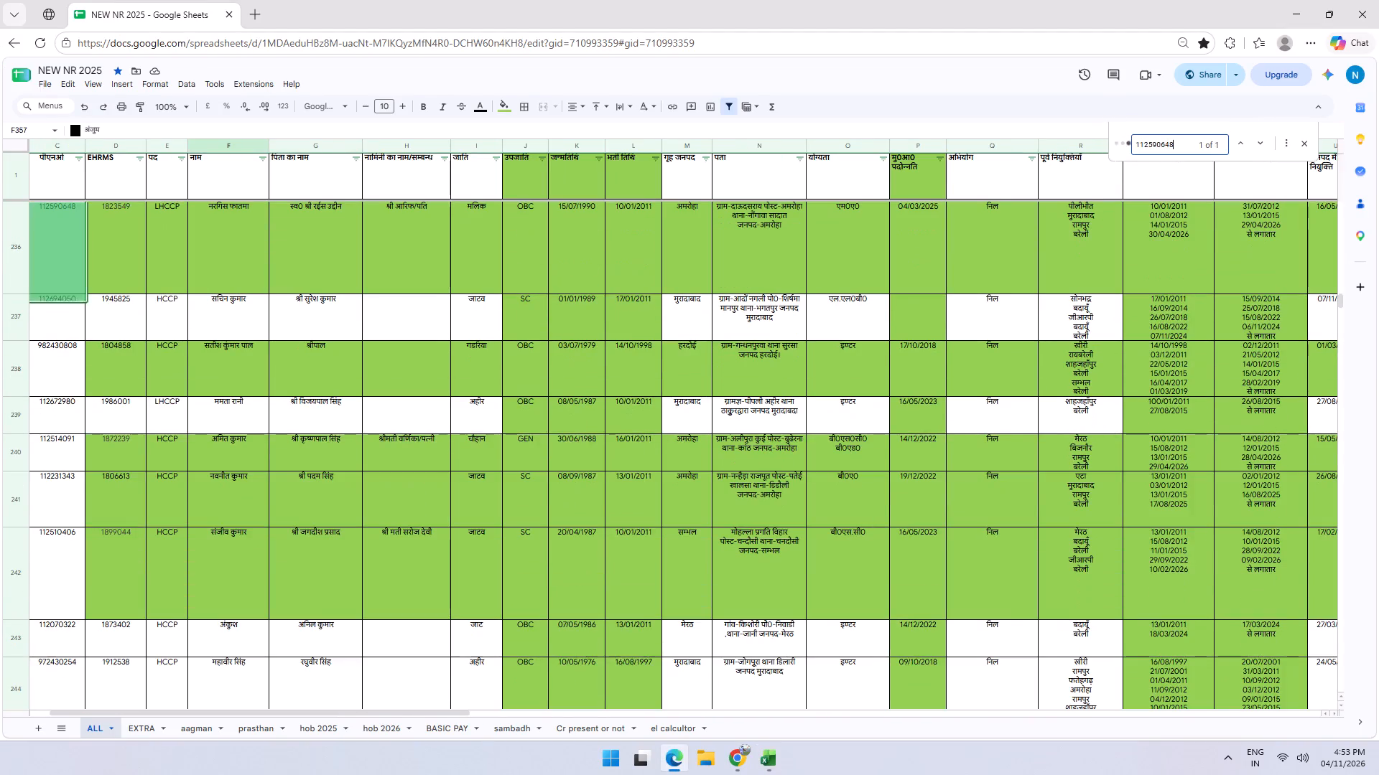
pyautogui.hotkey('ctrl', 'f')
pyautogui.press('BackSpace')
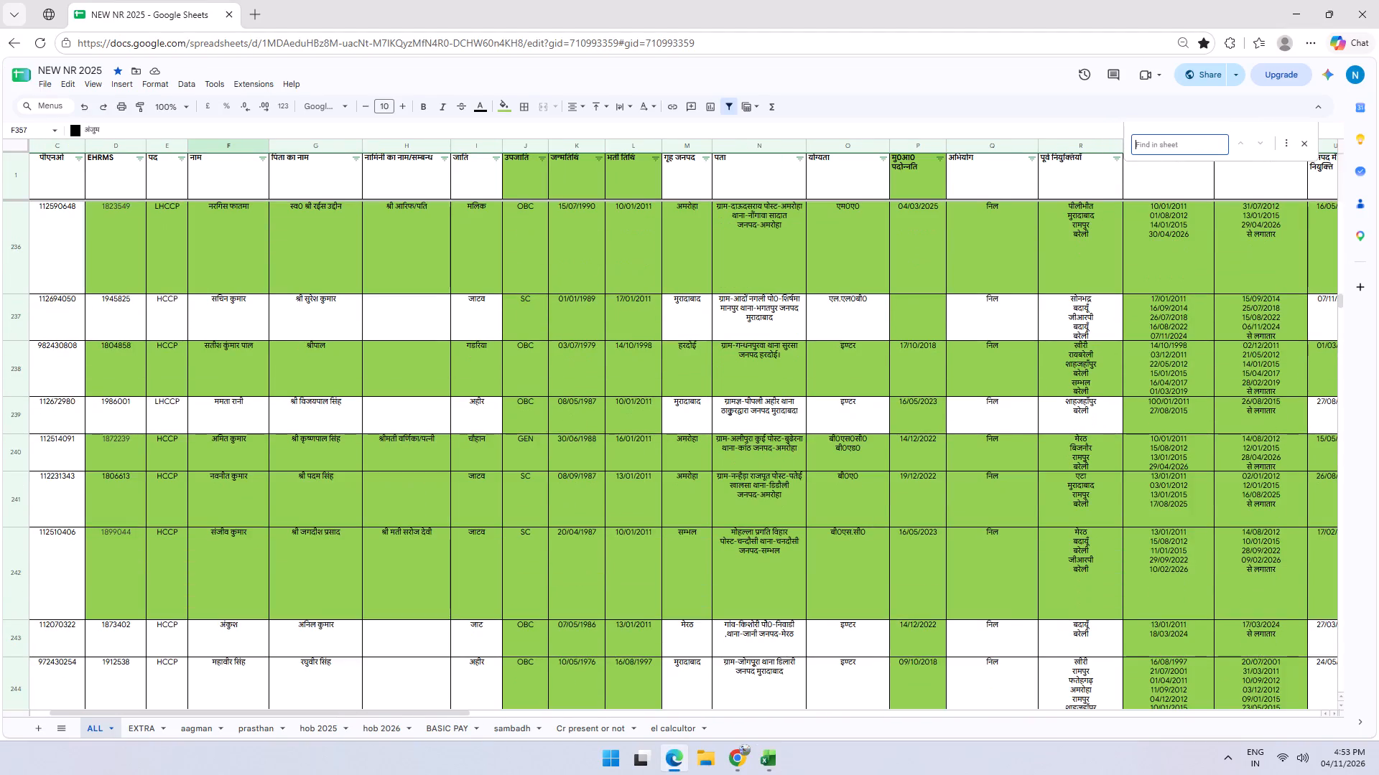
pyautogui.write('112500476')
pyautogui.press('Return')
# Search the NEW NR 2025 sheet by PNO for the HCCP record in row 345.
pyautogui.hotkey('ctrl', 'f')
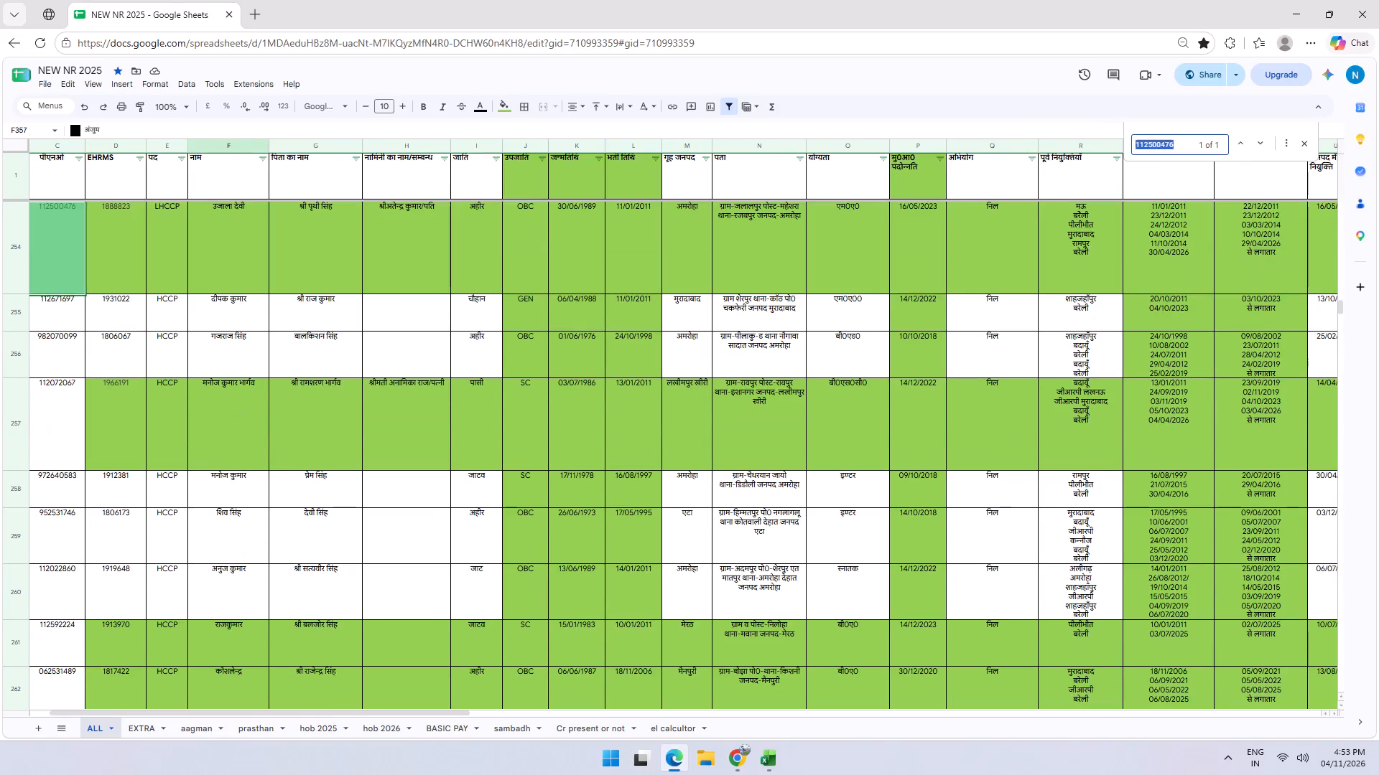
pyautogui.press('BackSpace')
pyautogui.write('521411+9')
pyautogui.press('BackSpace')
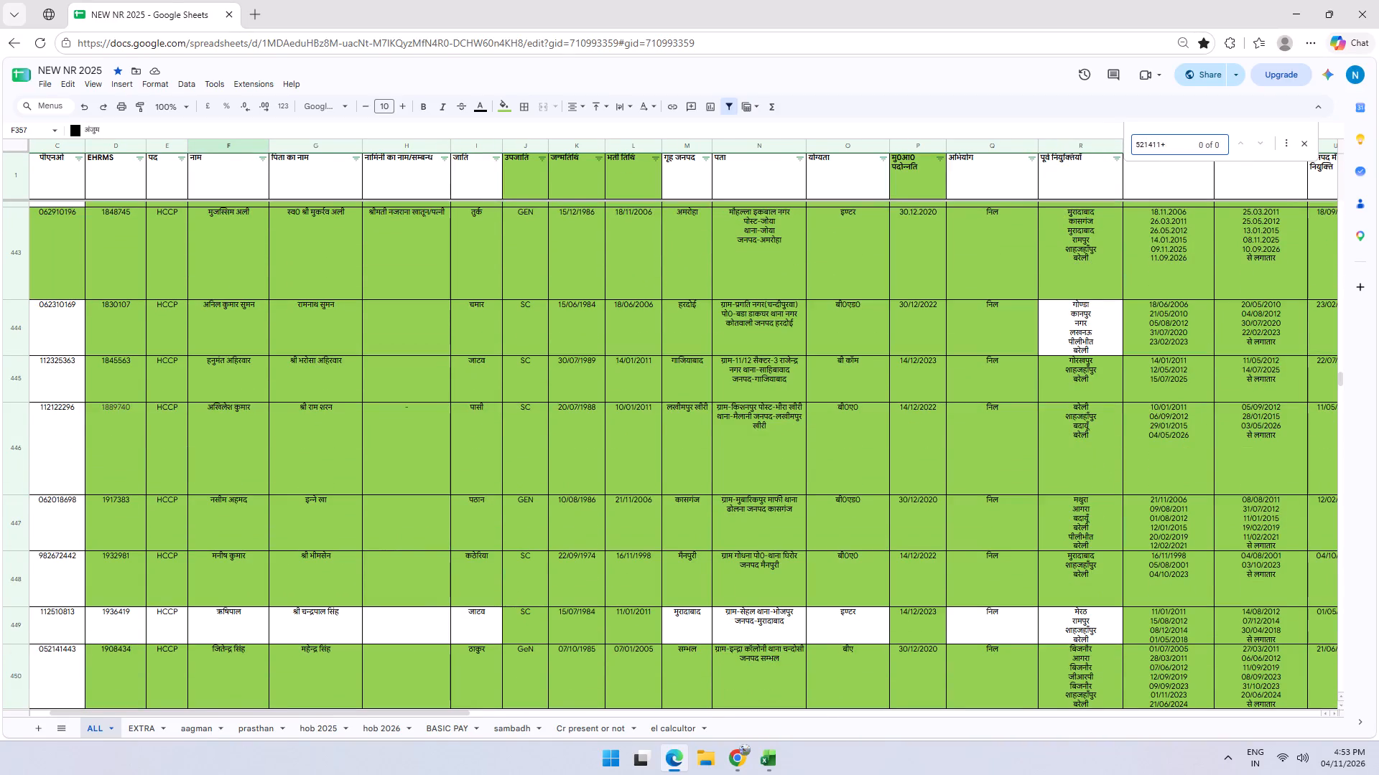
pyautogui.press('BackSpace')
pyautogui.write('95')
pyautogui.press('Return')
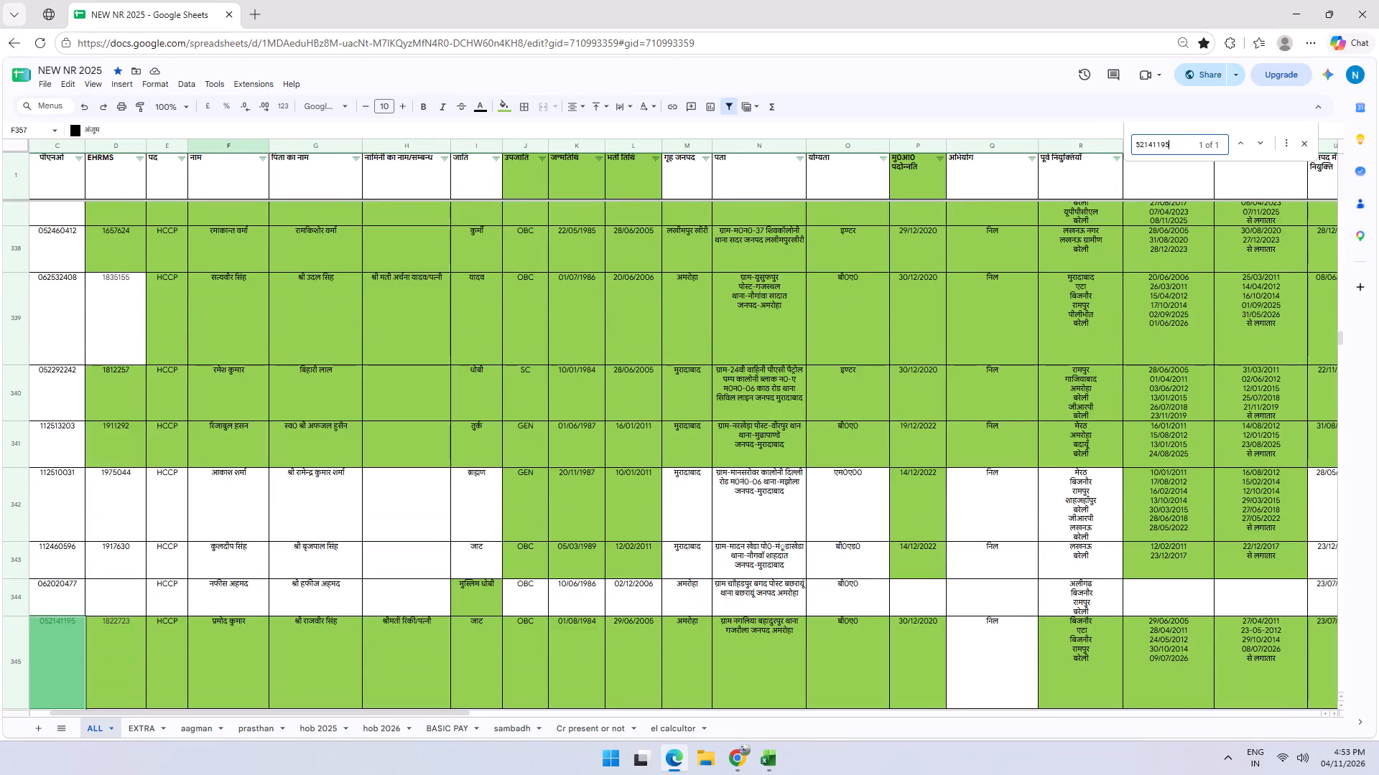
# Search the NEW NR 2025 sheet for the PNO of the चरित्र पंजिका अप्राप्त entry in the bonus list's row 37.
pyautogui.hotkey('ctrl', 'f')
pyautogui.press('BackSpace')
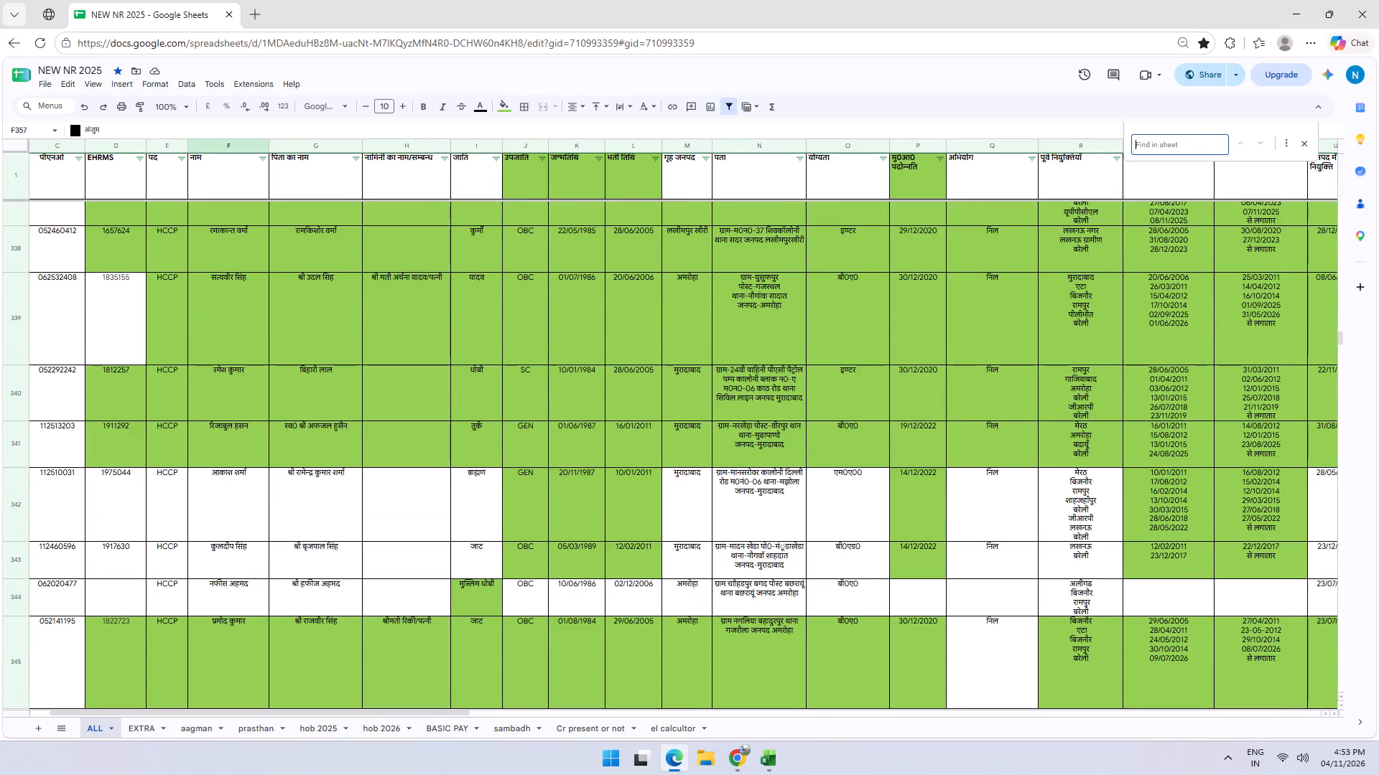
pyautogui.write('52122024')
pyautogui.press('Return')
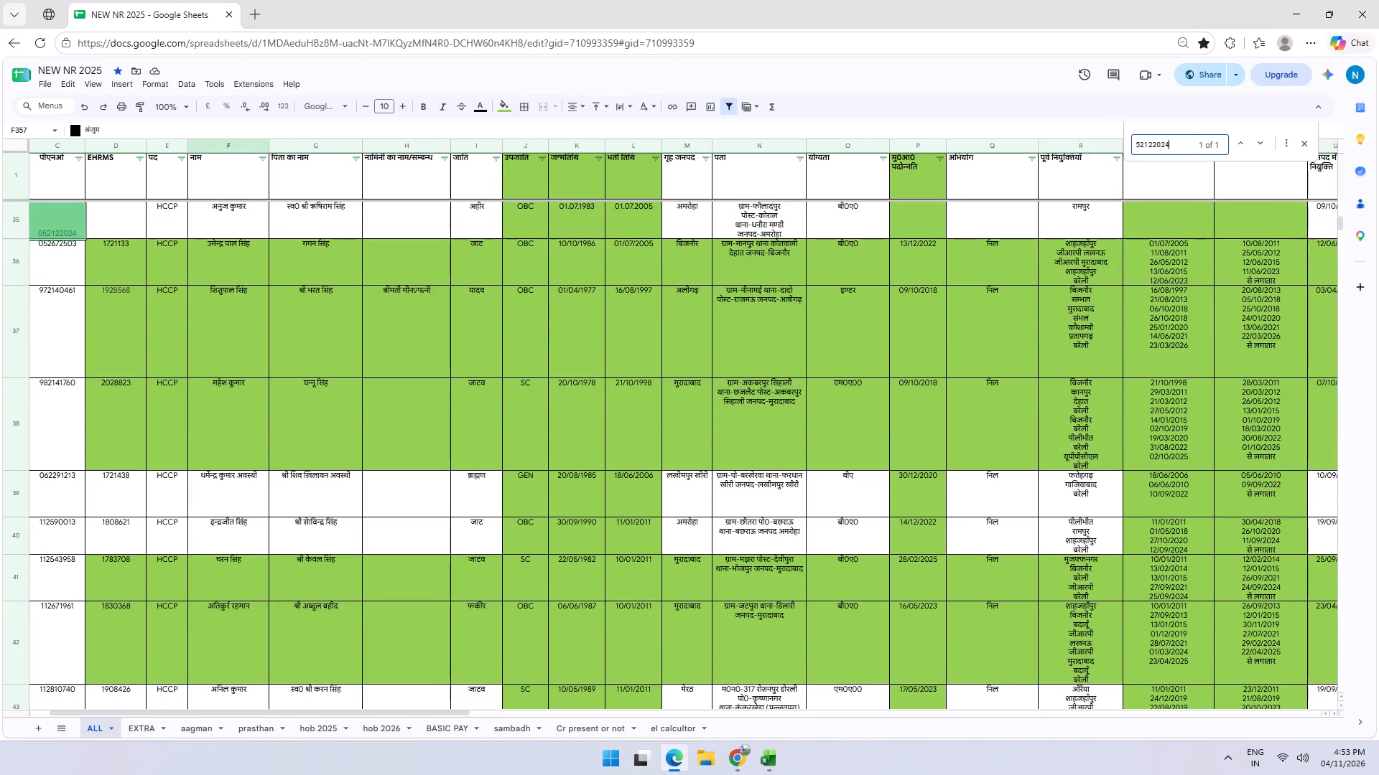
# Search the NEW NR 2025 sheet for the PNO of the चरित्र पंजिका अप्राप्त entry in the bonus list's row 38.
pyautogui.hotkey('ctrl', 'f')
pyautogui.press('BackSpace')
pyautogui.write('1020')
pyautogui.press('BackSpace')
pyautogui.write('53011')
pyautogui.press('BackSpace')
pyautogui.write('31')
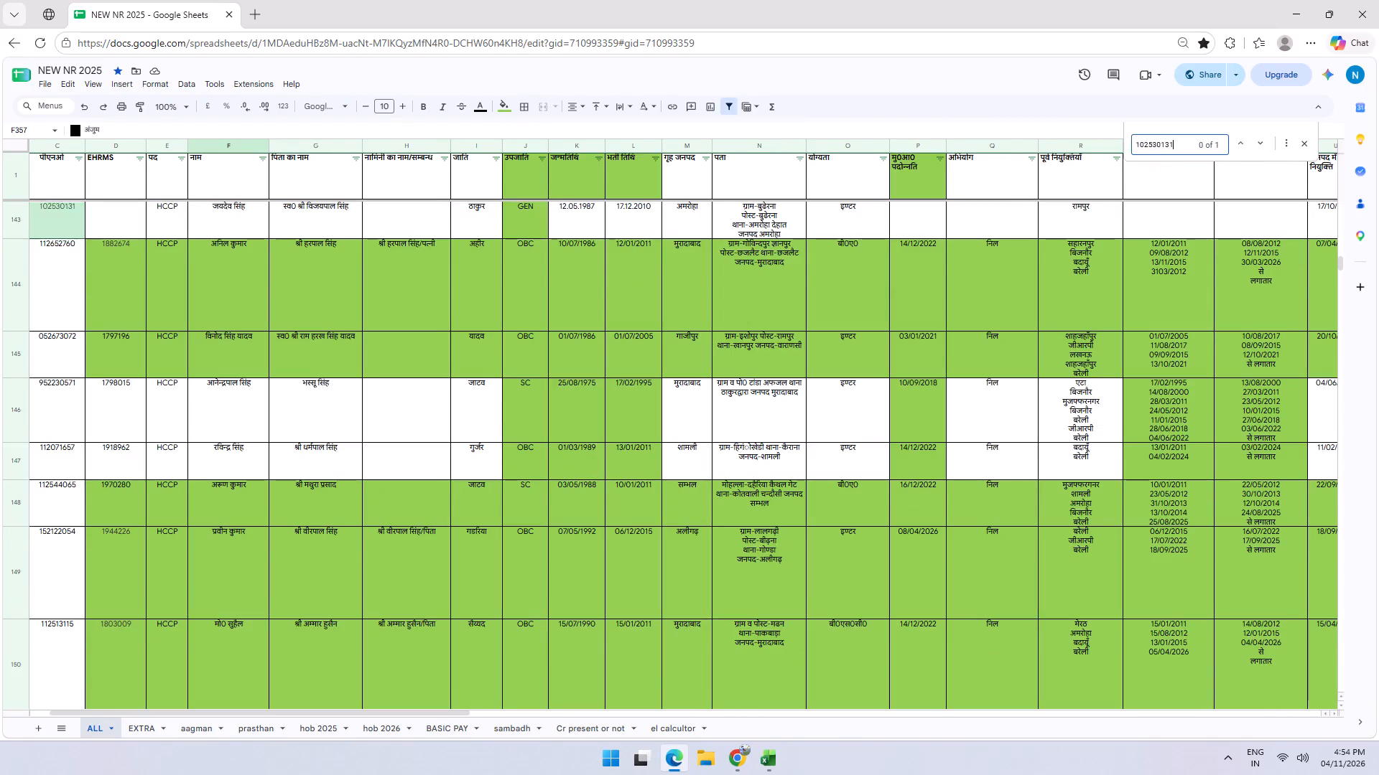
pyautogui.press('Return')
# Clear the search and find the HCCP record in row 604 of the NEW NR 2025 sheet by the first digits of its PNO.
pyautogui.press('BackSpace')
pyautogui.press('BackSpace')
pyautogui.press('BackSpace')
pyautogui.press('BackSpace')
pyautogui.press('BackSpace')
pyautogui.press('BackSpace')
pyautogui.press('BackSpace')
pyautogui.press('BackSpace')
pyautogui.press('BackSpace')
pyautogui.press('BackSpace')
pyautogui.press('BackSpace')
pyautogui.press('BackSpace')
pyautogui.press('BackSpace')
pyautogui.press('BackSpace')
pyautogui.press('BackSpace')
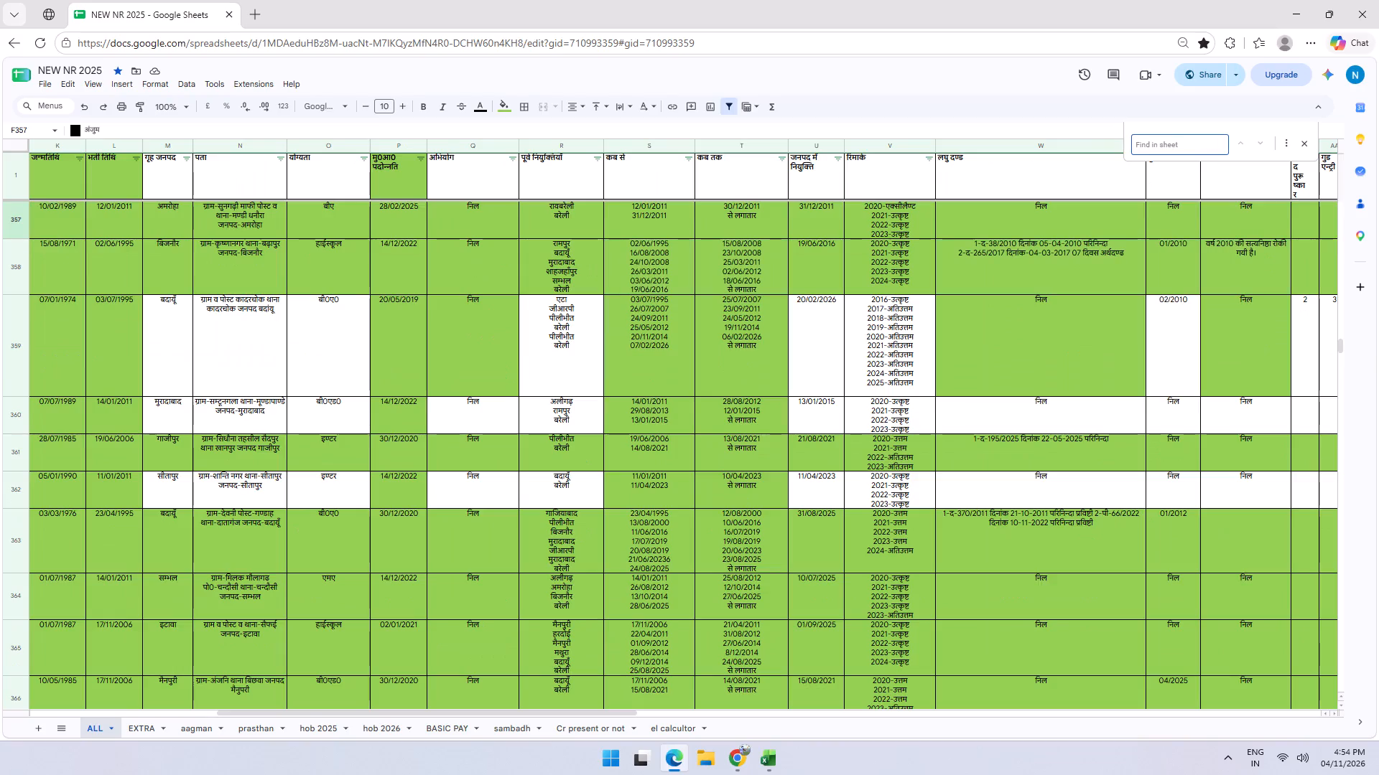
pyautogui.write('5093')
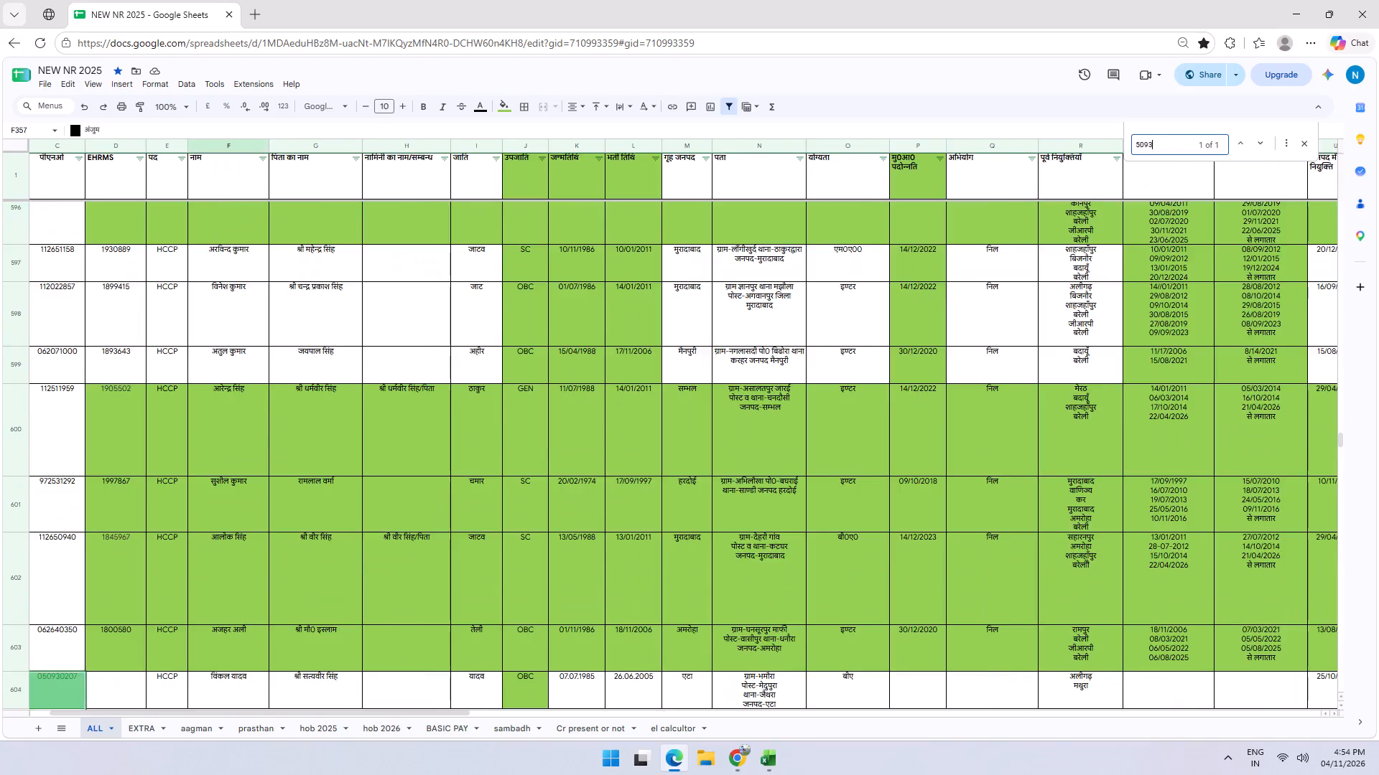
# Replace the search with the full PNO of the HCCP record in row 931 of the NEW NR 2025 sheet.
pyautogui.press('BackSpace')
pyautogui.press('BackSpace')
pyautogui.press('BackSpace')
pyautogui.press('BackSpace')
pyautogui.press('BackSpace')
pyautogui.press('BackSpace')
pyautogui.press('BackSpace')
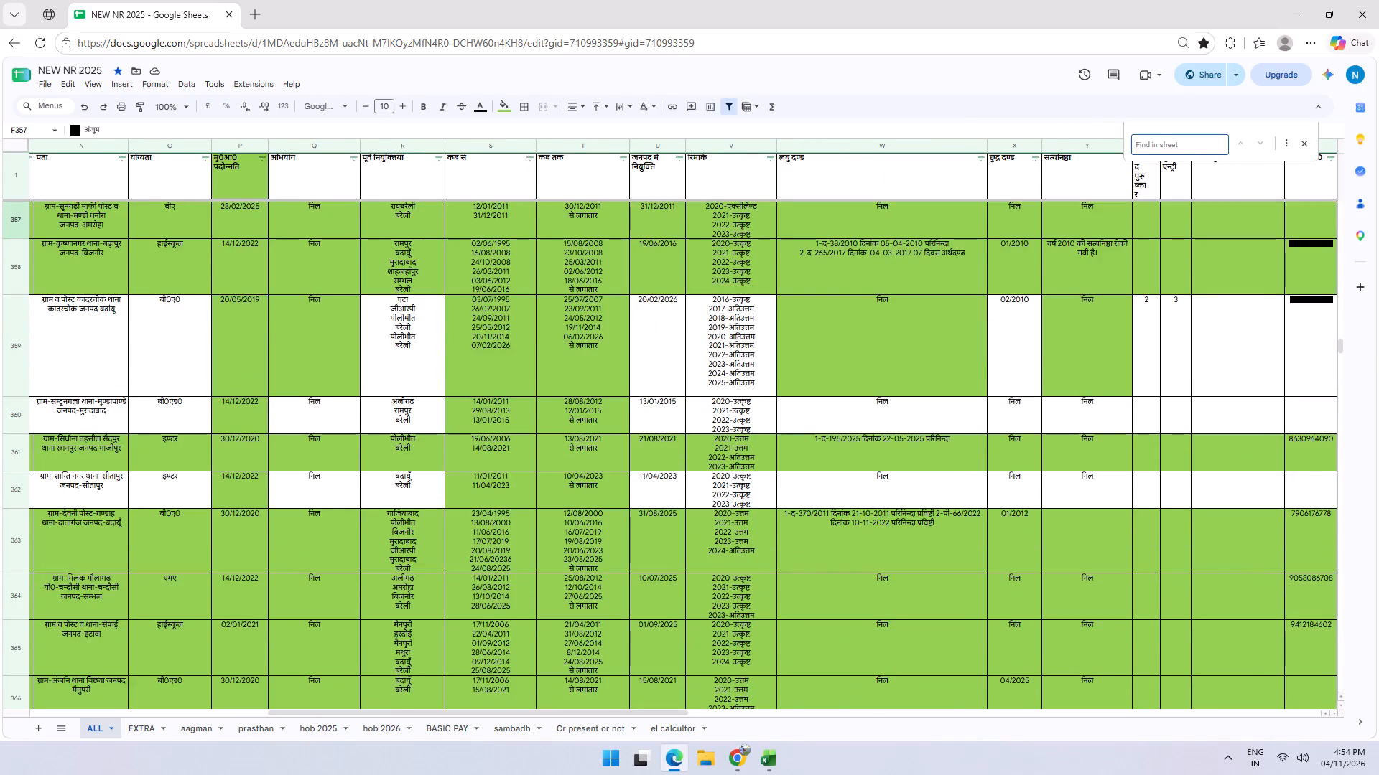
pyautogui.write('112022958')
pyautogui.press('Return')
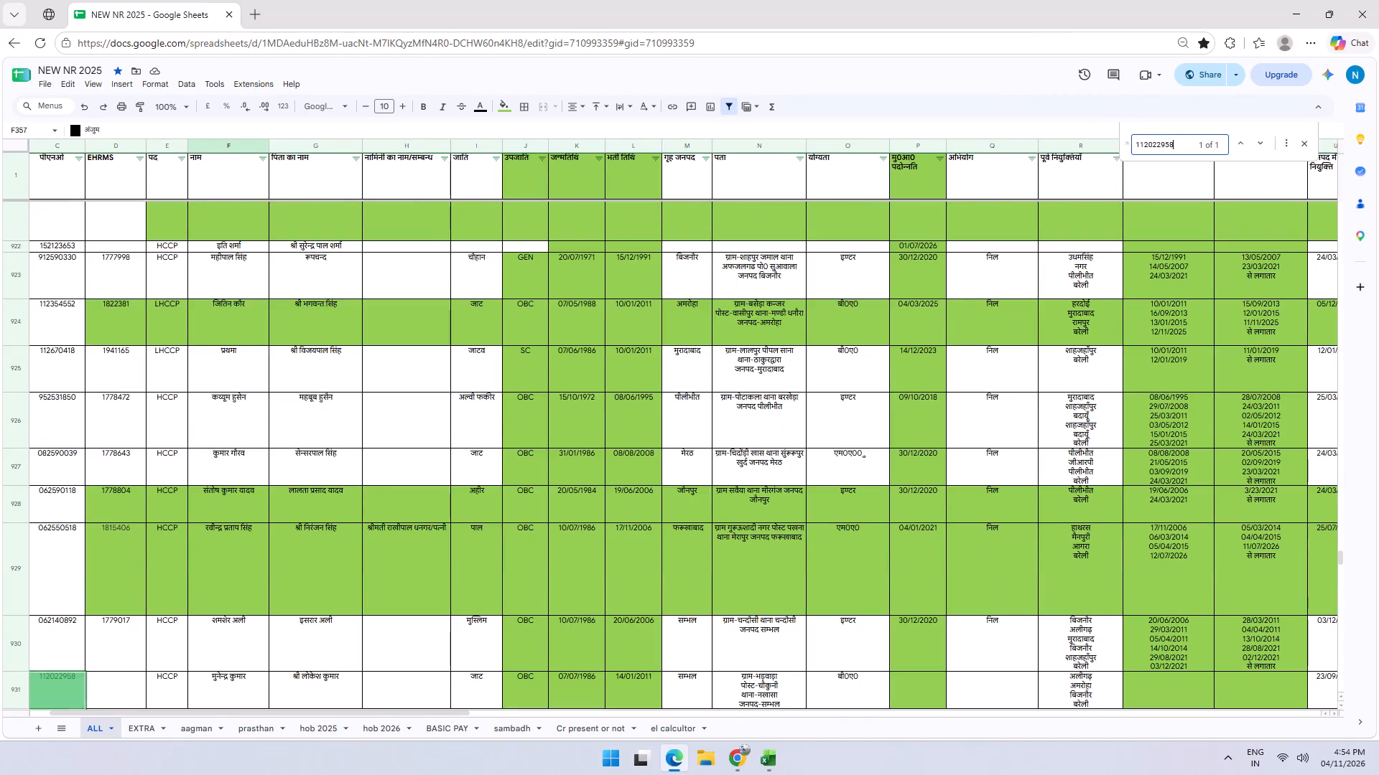
# Clear the search and look up the HCCP record in row 109 of the NEW NR 2025 sheet by its PNO.
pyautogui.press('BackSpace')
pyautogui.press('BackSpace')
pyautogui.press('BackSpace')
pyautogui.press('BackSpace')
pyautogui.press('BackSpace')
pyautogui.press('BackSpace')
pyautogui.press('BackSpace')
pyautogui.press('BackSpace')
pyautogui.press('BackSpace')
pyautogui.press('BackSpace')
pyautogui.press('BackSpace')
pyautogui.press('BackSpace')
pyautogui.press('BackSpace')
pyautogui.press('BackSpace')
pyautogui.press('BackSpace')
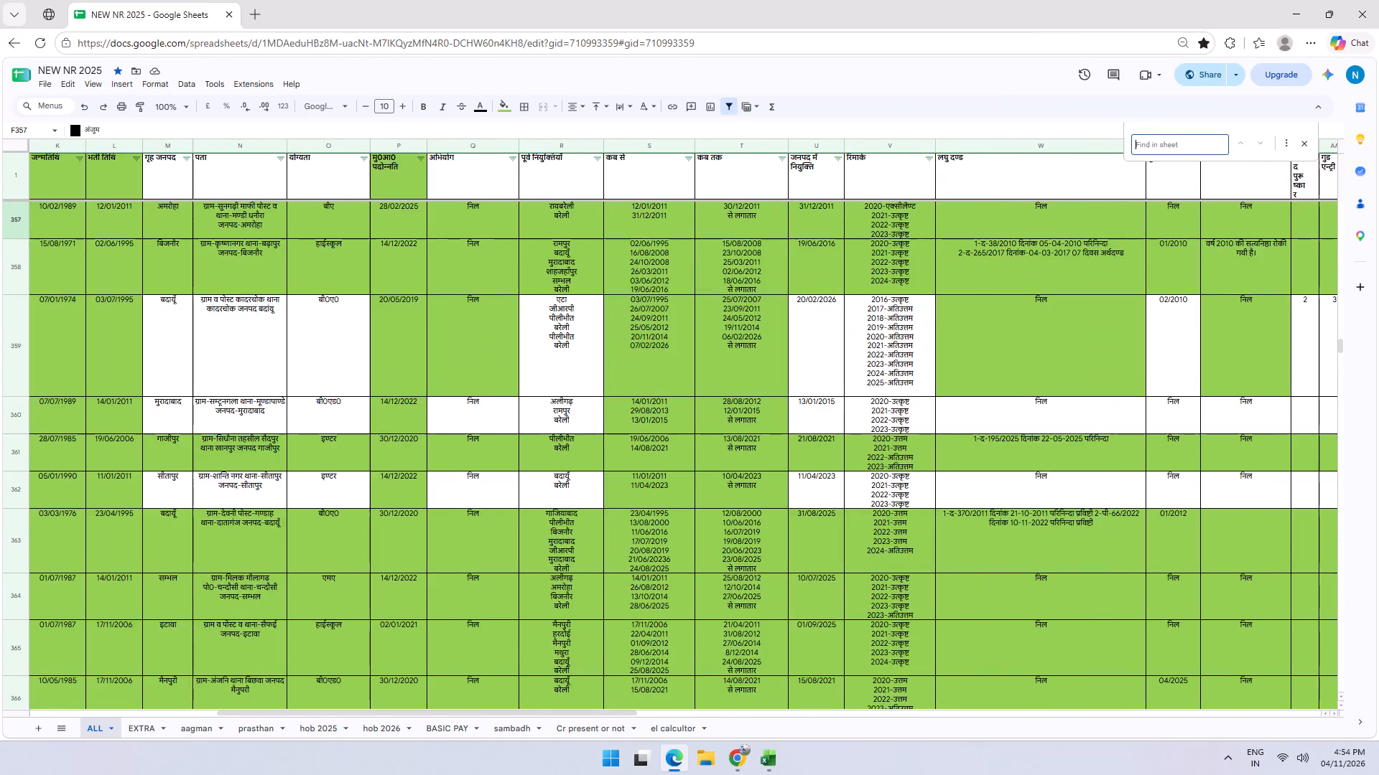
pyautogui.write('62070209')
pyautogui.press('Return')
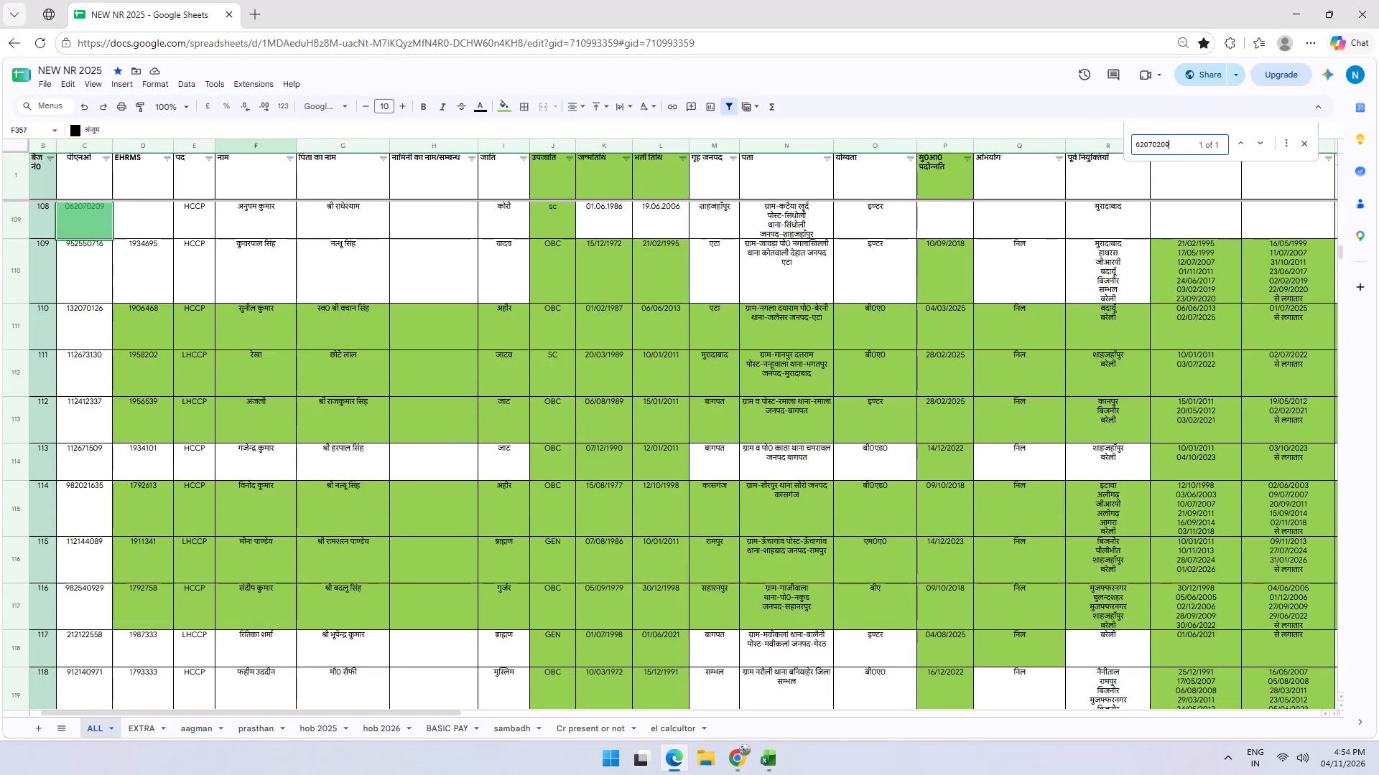
# Clear the search and look up the HCCP record in row 1018 of the NEW NR 2025 sheet by its full PNO.
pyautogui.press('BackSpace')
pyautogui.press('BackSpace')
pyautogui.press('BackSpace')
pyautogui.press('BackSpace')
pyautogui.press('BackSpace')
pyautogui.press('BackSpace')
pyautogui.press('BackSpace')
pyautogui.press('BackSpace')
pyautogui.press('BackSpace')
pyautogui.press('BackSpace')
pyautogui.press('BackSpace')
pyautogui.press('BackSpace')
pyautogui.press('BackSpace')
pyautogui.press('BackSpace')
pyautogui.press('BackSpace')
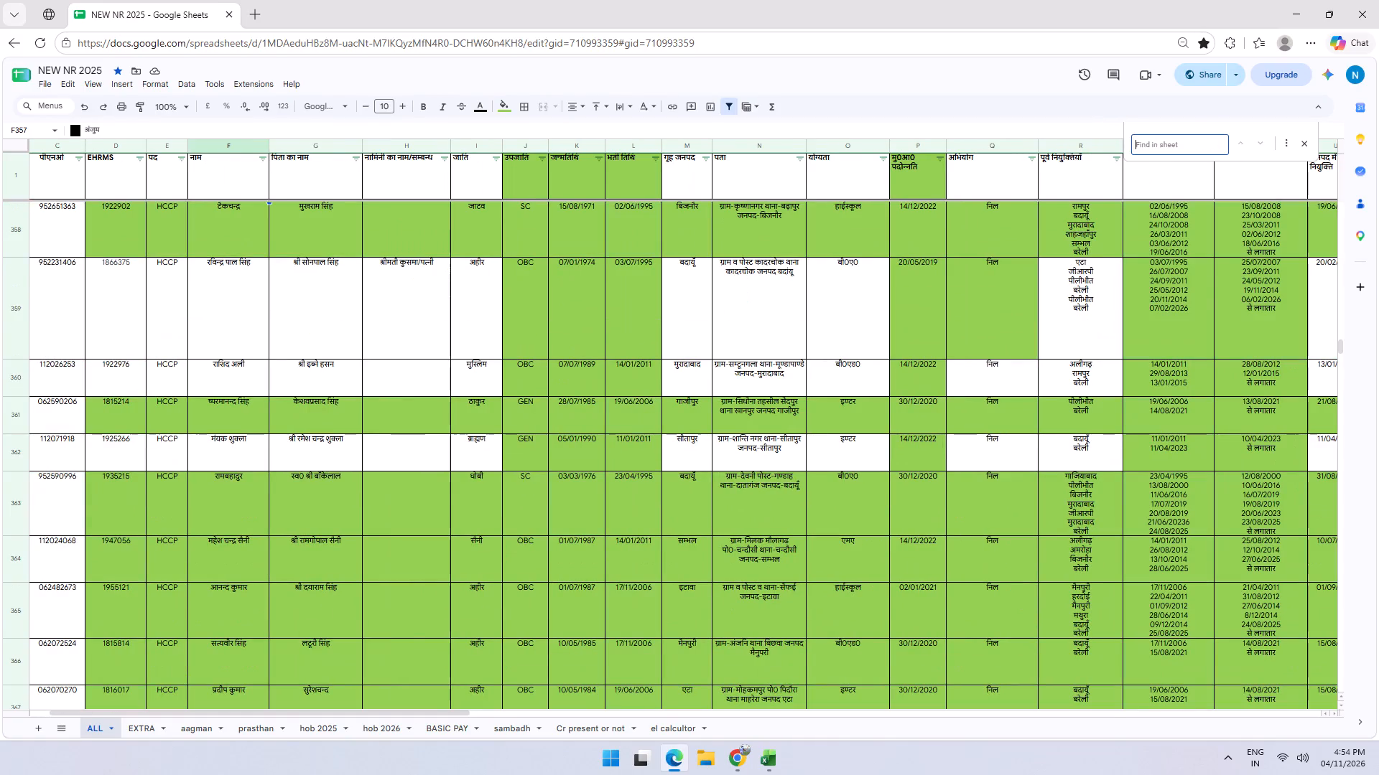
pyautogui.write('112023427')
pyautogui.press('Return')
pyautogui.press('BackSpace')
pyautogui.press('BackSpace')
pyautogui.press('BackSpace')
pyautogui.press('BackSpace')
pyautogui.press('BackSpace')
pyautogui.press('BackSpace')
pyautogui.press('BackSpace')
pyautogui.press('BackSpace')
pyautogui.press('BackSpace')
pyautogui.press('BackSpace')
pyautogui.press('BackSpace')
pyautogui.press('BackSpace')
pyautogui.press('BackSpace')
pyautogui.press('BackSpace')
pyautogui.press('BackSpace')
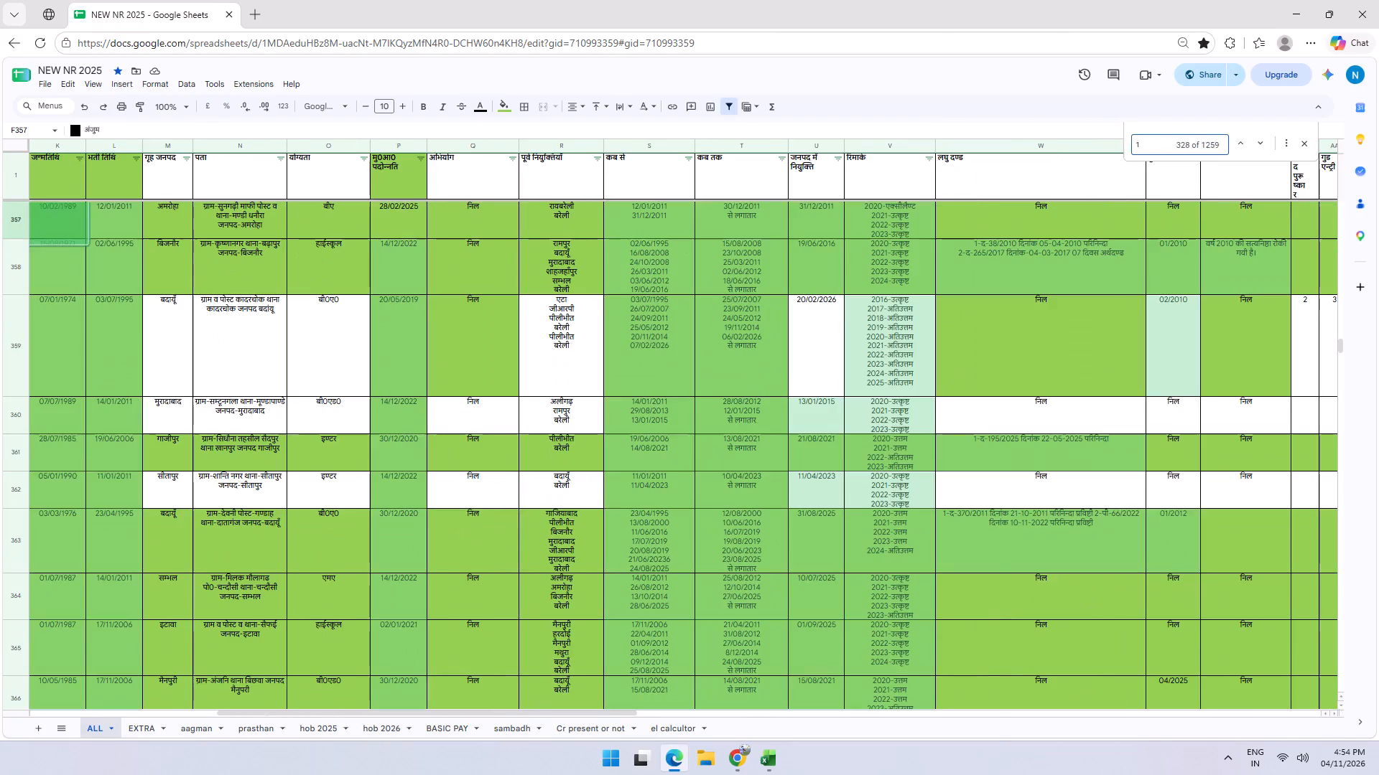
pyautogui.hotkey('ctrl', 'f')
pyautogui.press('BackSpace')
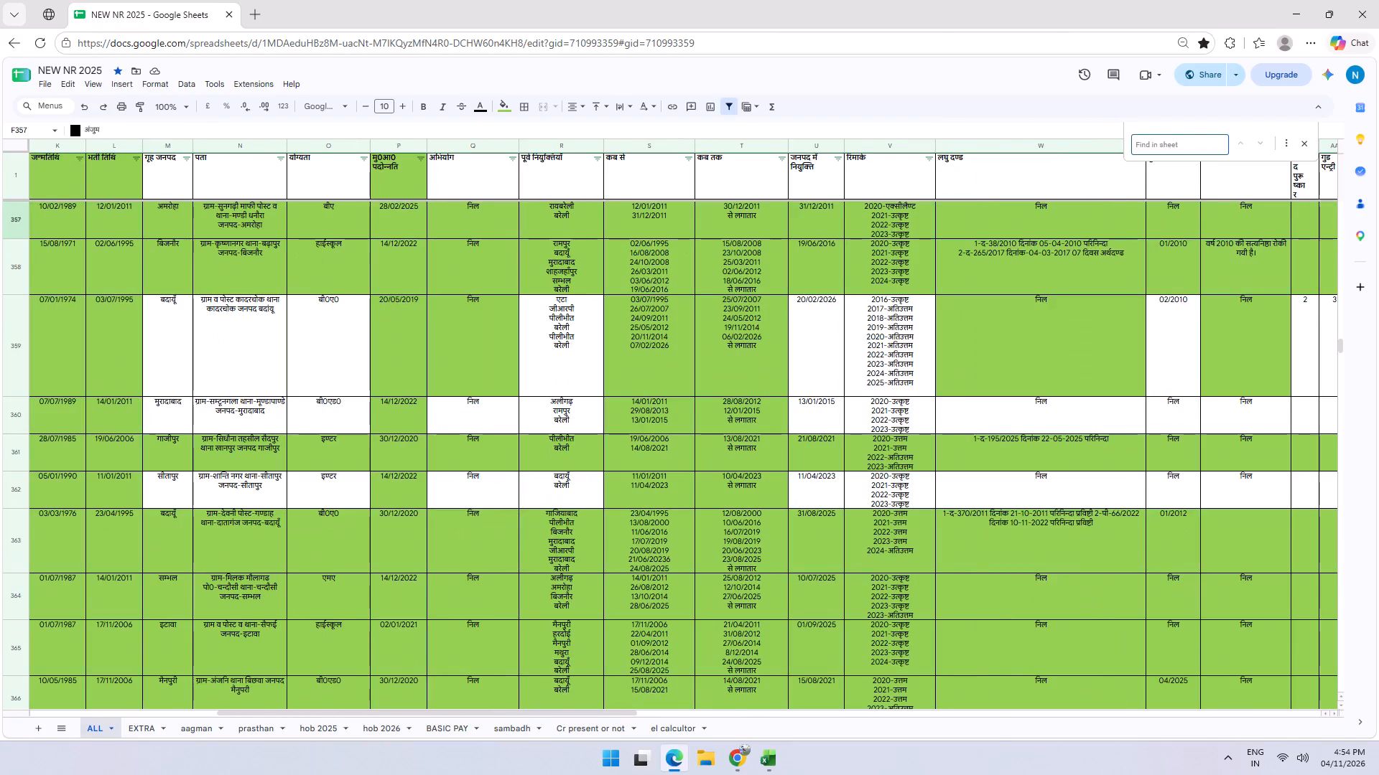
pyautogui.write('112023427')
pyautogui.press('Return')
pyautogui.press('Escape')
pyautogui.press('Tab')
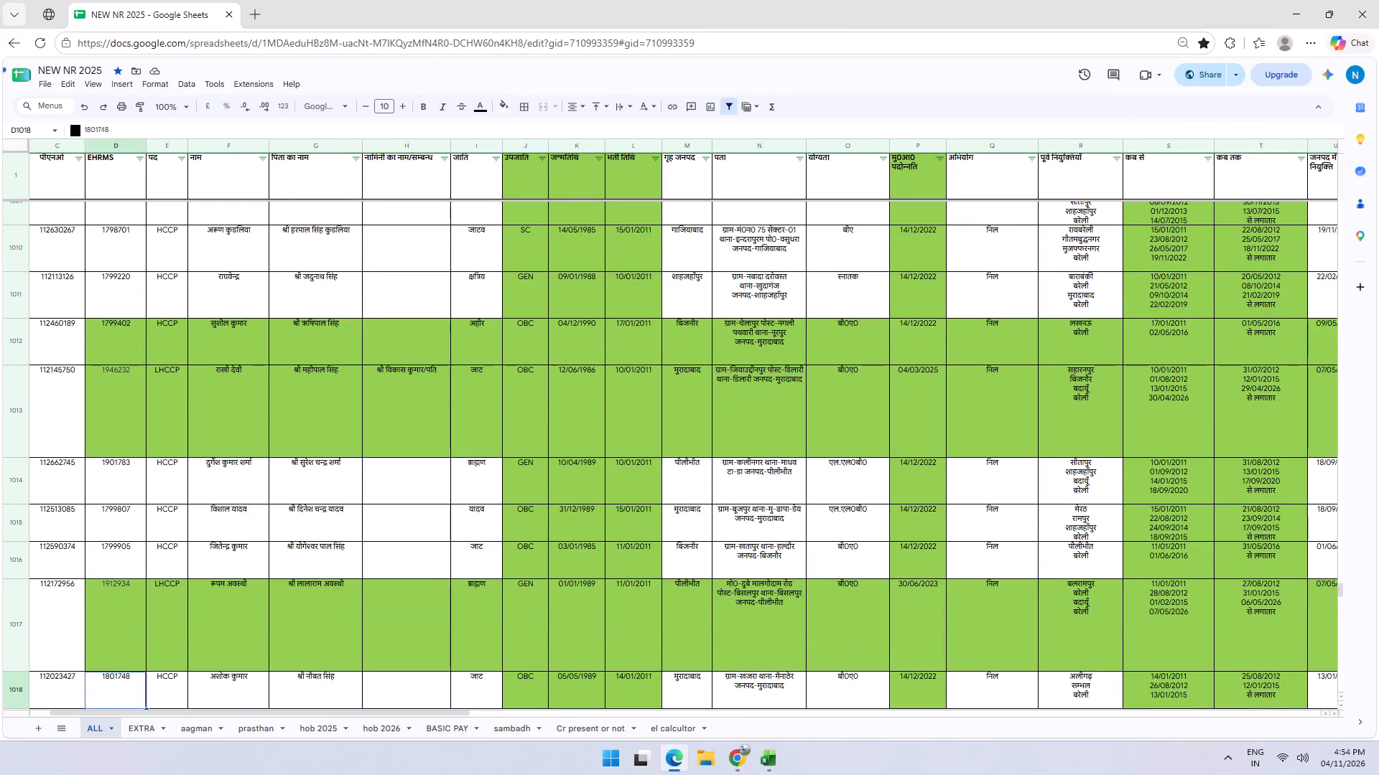
# Examine row 1018 across its columns, from the badge number to the previous postings, remarks, mobile number and current posting.
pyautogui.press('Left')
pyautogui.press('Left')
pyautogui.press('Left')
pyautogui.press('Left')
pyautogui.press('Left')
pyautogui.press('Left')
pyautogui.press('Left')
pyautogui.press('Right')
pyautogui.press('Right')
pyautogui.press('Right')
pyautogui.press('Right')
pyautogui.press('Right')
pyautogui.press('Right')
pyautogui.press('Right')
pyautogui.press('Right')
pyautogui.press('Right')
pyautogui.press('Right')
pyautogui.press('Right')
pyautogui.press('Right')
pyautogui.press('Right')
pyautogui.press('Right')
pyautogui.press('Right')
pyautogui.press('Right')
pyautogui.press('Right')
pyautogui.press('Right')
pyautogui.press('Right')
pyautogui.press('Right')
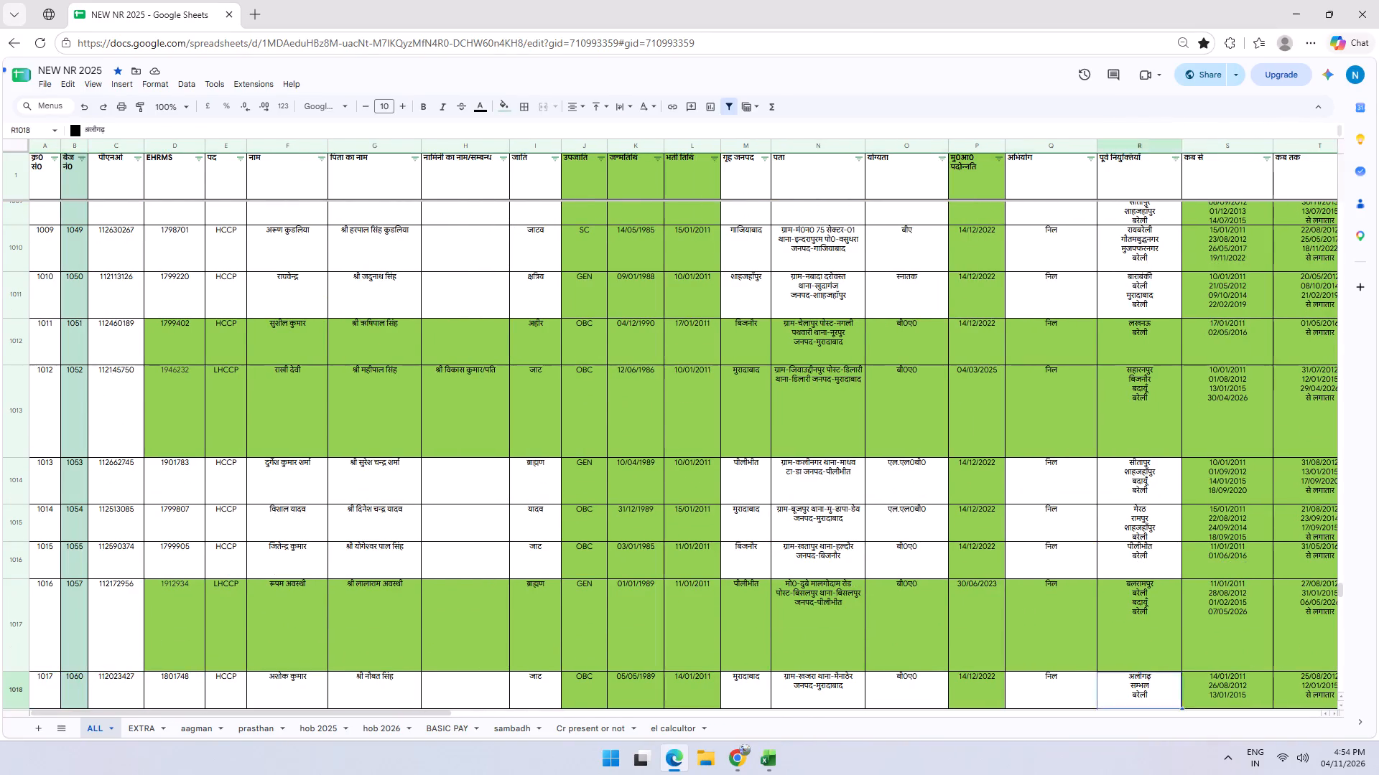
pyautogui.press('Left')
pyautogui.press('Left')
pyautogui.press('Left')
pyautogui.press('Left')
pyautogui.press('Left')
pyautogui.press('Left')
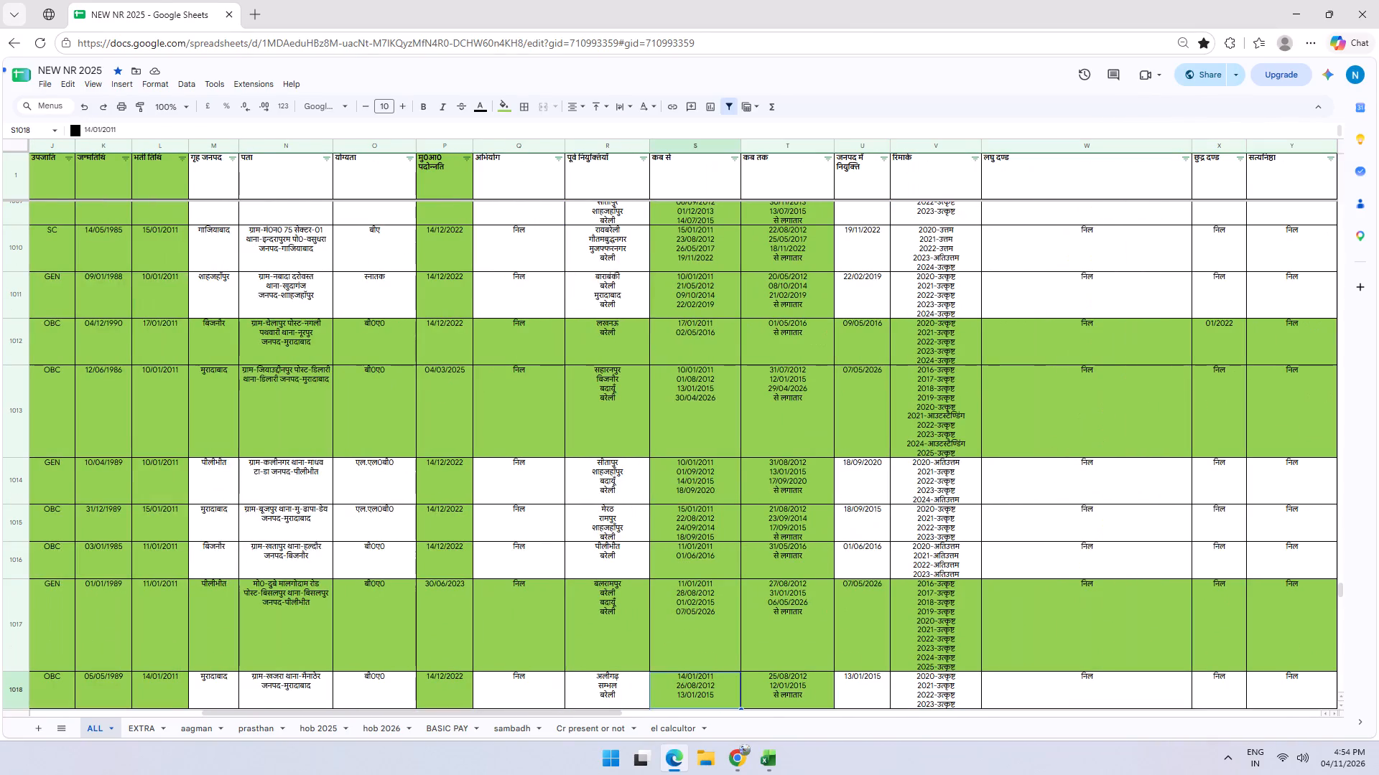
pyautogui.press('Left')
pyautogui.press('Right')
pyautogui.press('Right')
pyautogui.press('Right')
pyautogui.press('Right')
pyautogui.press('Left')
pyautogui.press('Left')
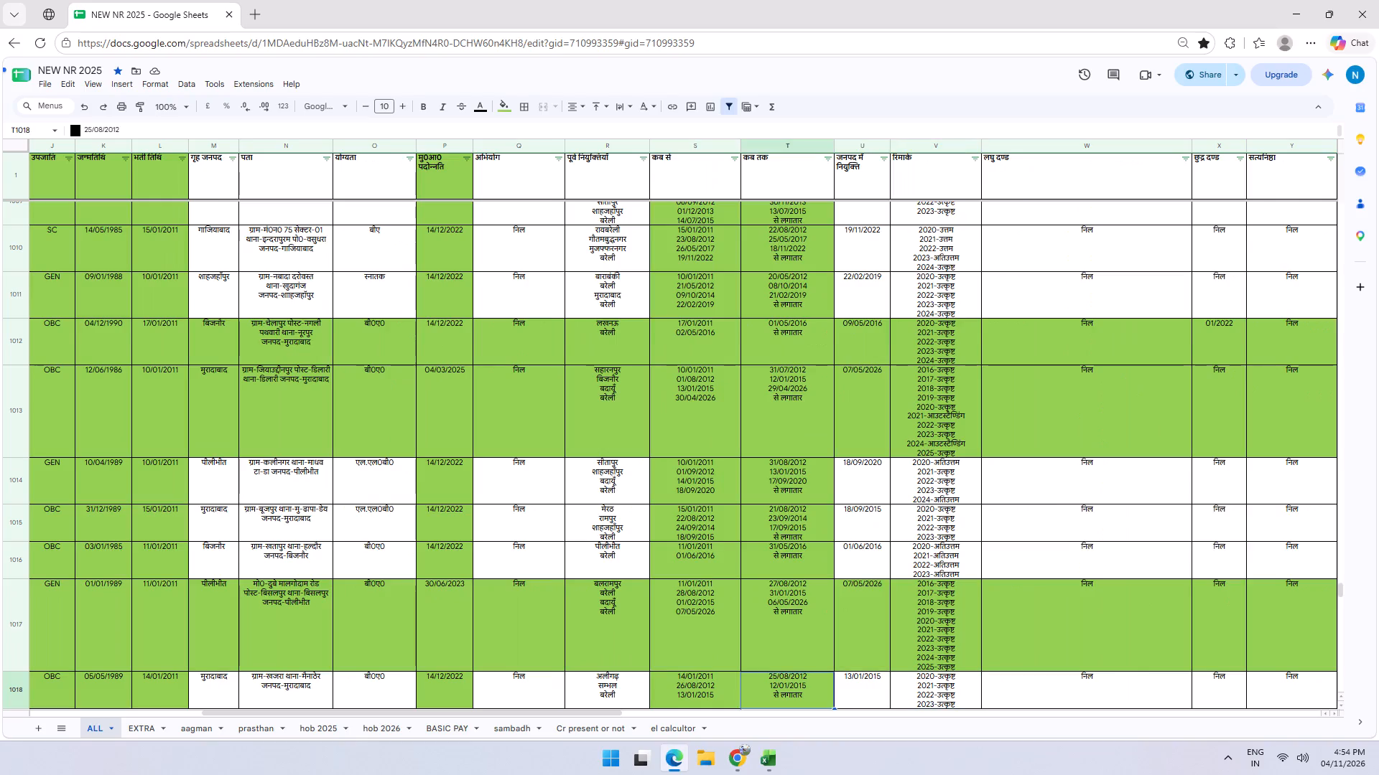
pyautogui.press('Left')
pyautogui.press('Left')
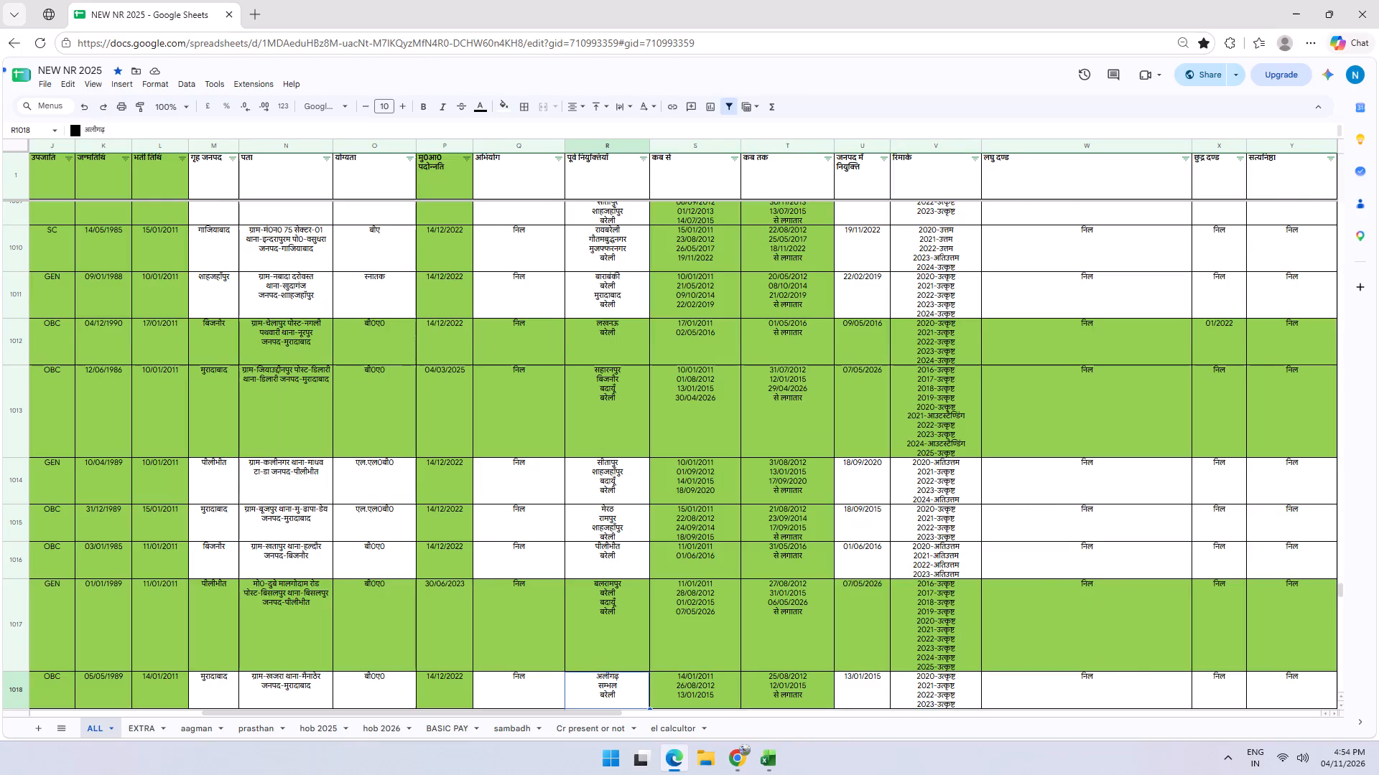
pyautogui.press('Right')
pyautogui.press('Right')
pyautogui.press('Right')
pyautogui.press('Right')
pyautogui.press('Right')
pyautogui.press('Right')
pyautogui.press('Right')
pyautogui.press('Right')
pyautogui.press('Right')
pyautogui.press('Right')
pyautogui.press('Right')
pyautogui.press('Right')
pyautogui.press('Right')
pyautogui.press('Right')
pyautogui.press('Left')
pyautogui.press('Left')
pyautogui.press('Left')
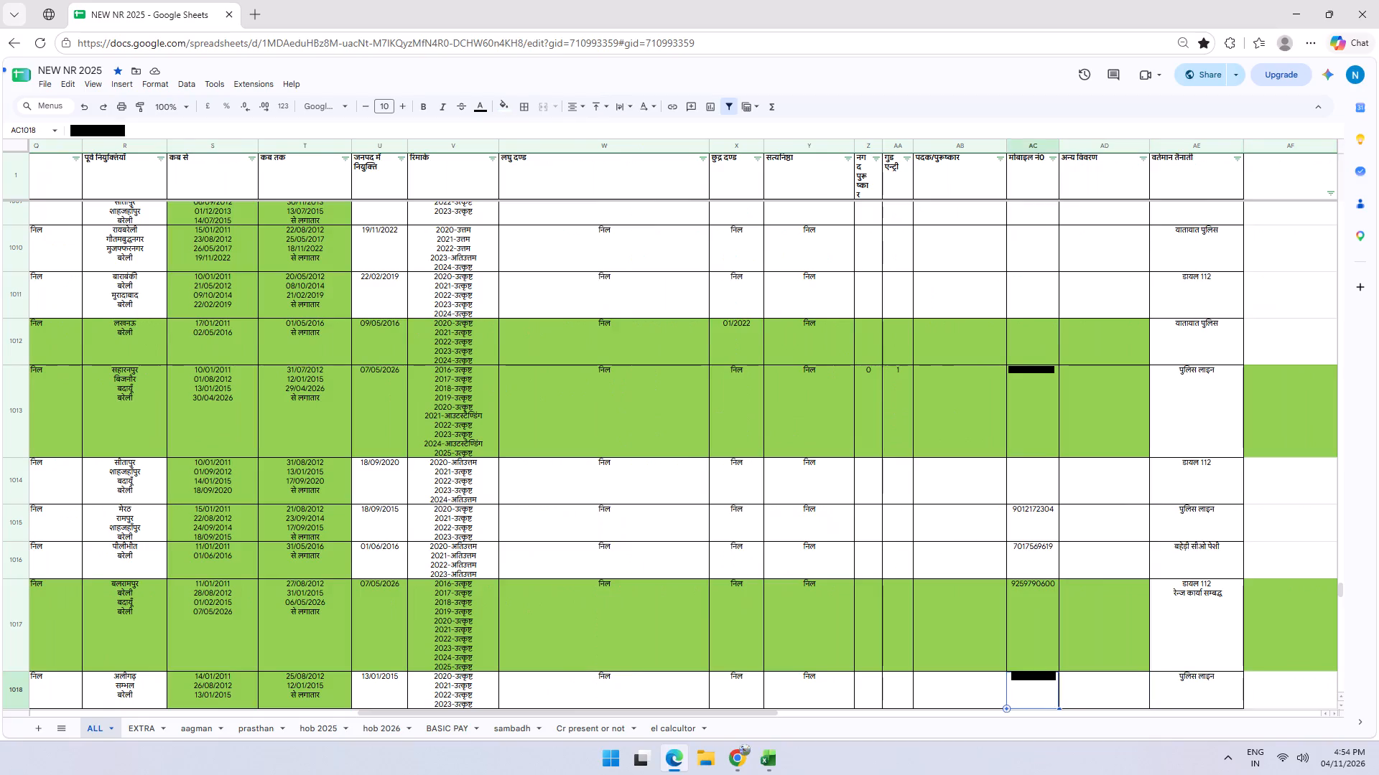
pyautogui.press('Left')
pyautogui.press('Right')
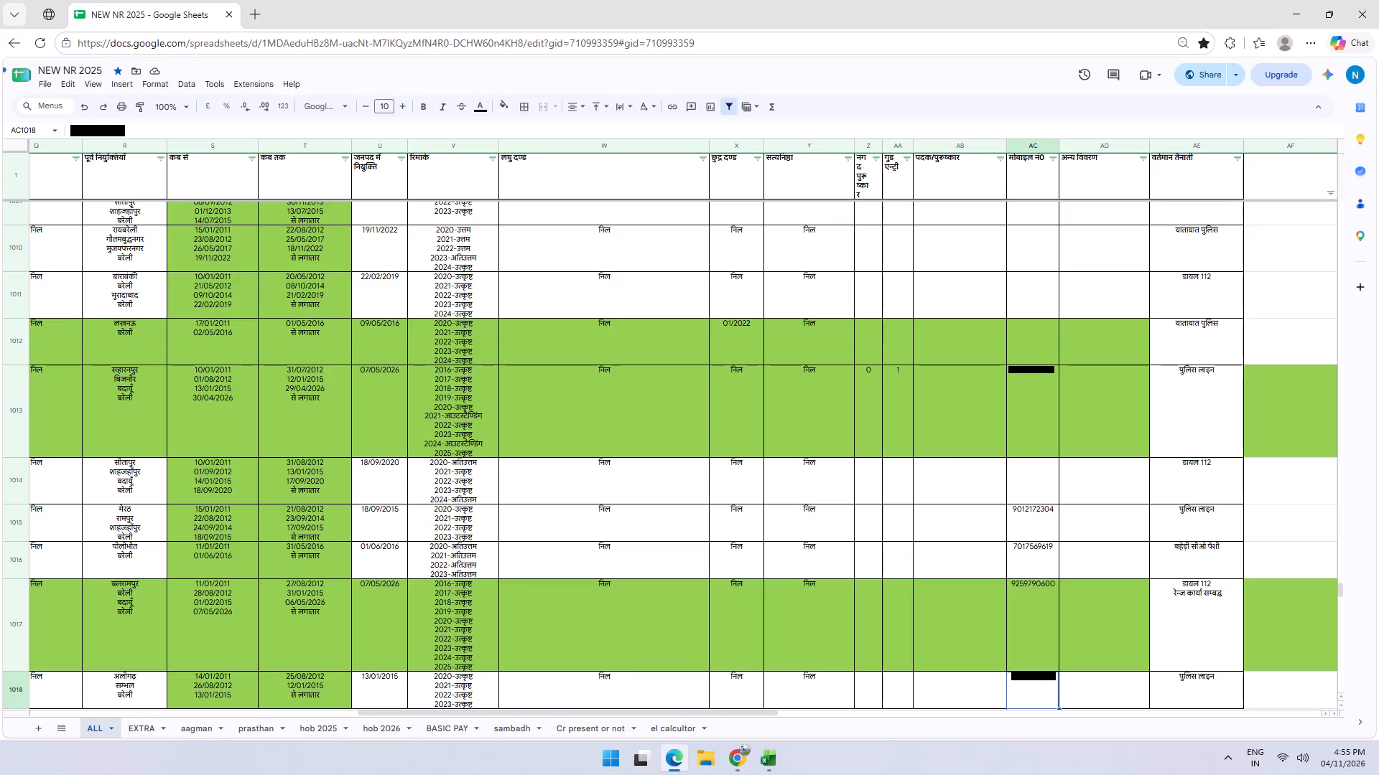
# Search the ALL sheet of NEW NR 2025 for the PNO of the next person being verified.
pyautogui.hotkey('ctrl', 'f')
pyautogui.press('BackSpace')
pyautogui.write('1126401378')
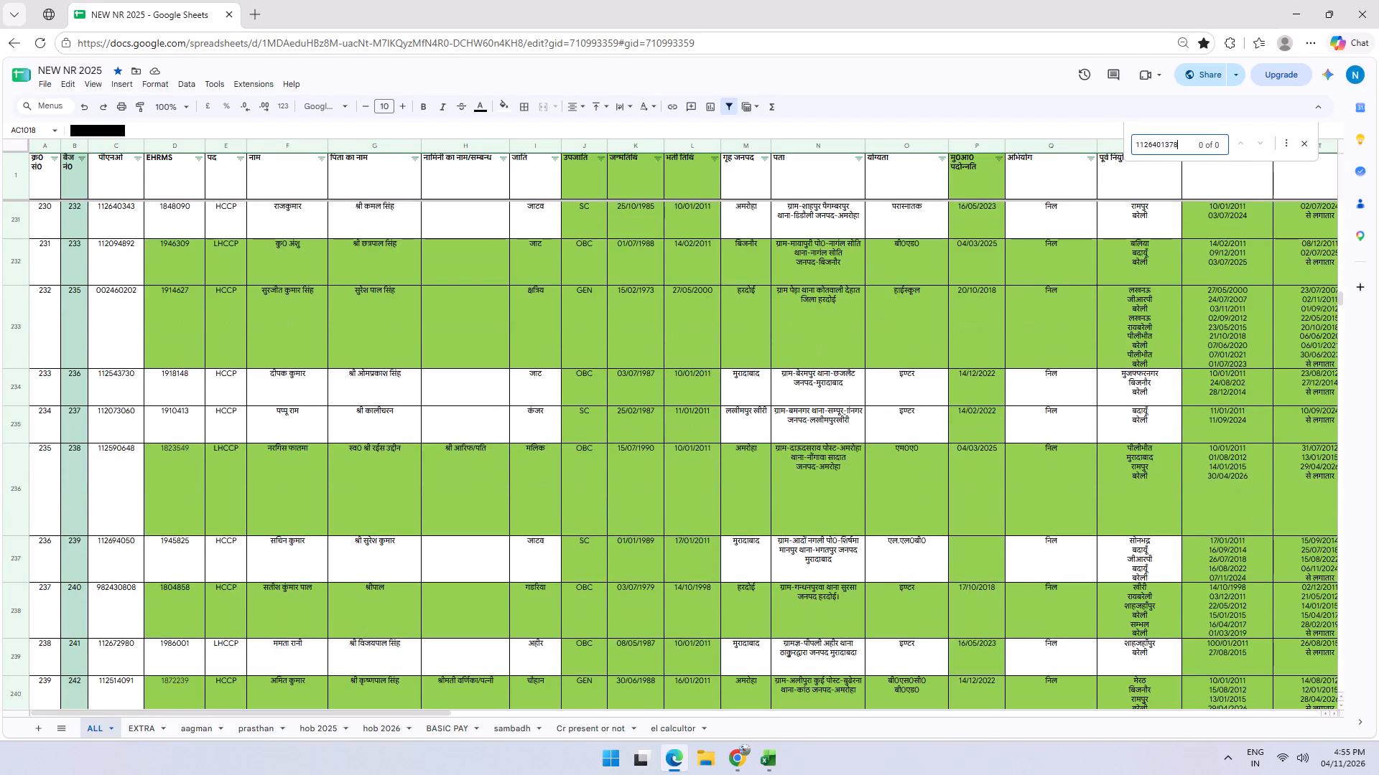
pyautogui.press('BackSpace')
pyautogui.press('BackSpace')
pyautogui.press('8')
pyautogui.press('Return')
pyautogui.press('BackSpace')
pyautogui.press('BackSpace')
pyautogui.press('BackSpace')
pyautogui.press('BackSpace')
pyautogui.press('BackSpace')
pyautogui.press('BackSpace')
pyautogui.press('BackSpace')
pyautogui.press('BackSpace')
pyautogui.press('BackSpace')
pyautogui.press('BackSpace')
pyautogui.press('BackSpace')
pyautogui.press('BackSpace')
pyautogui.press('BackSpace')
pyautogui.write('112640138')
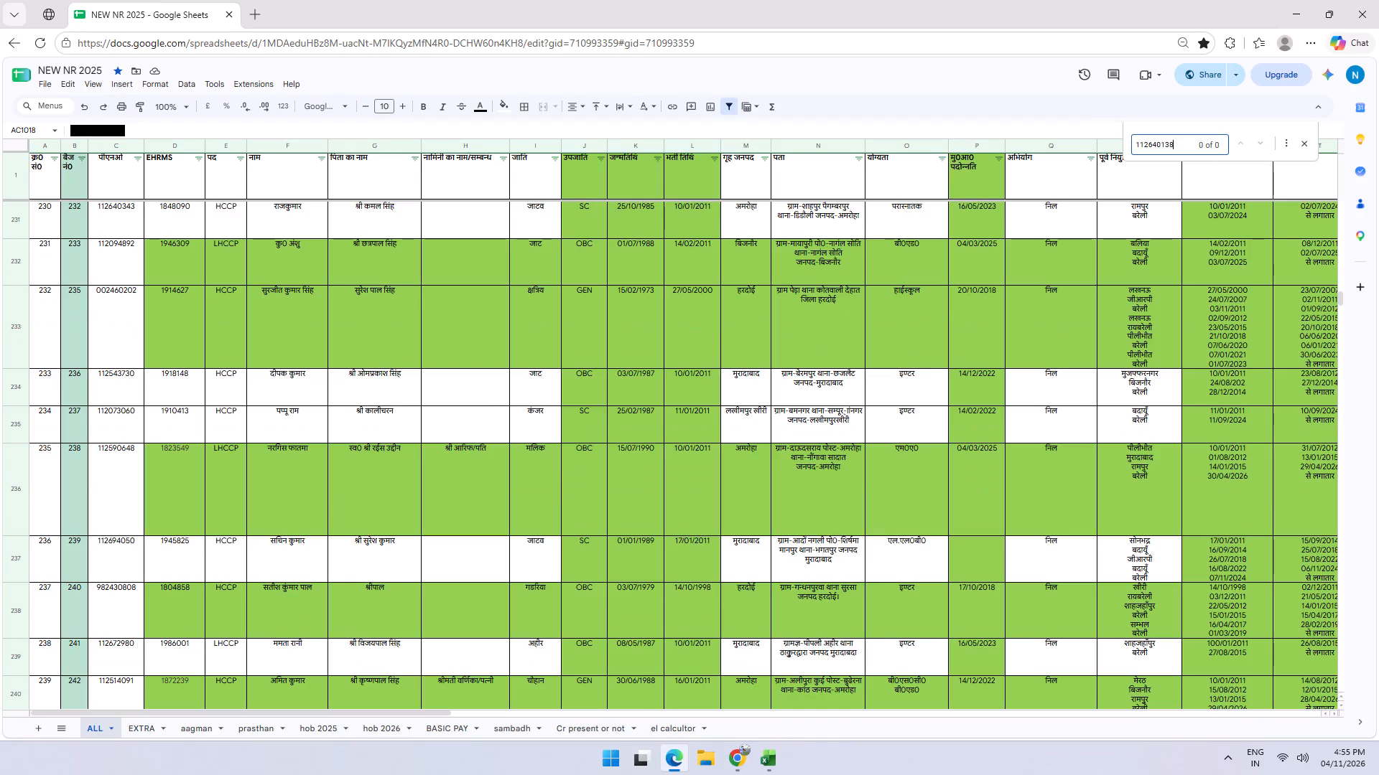
# Check the EXTRA, aagman and prasthan sheets for the searched PNO, and return to the ALL sheet.
pyautogui.click(141, 731)
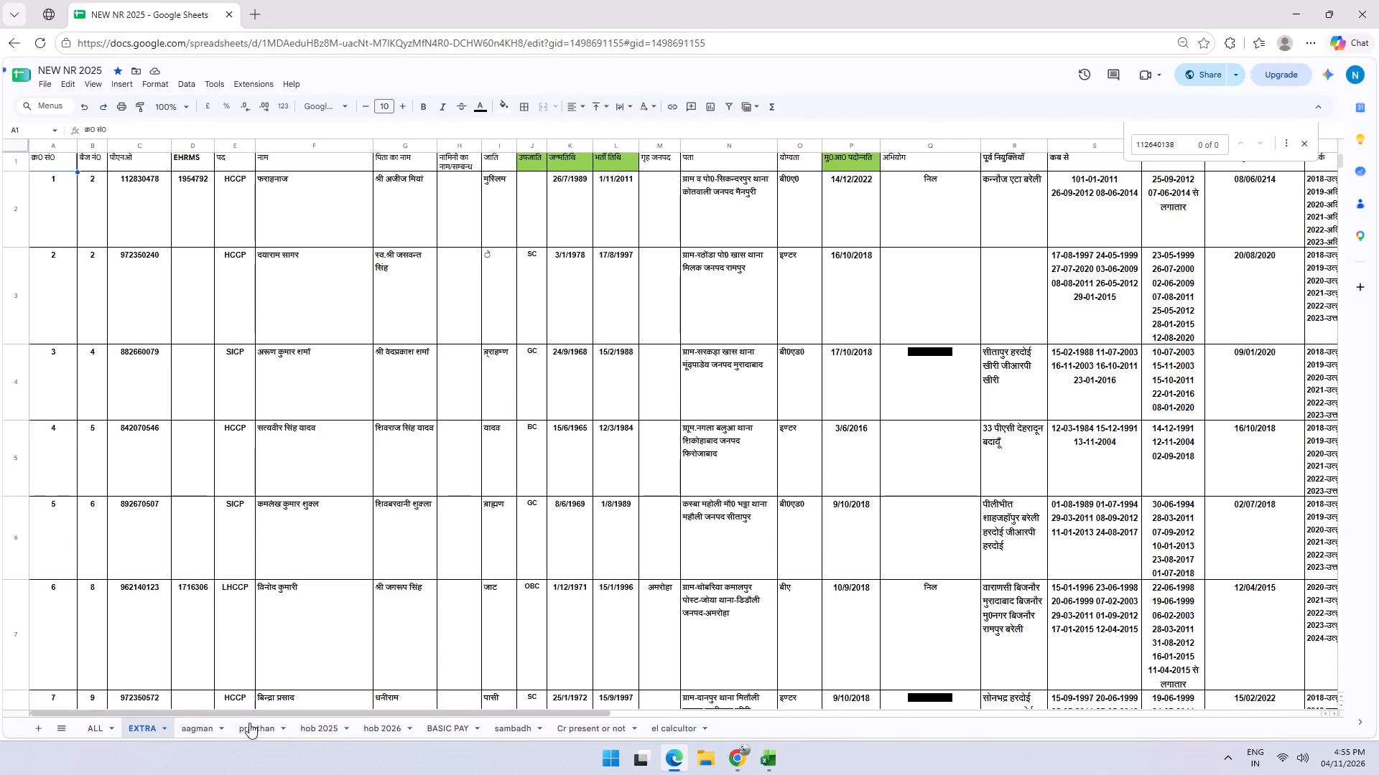
pyautogui.click(190, 724)
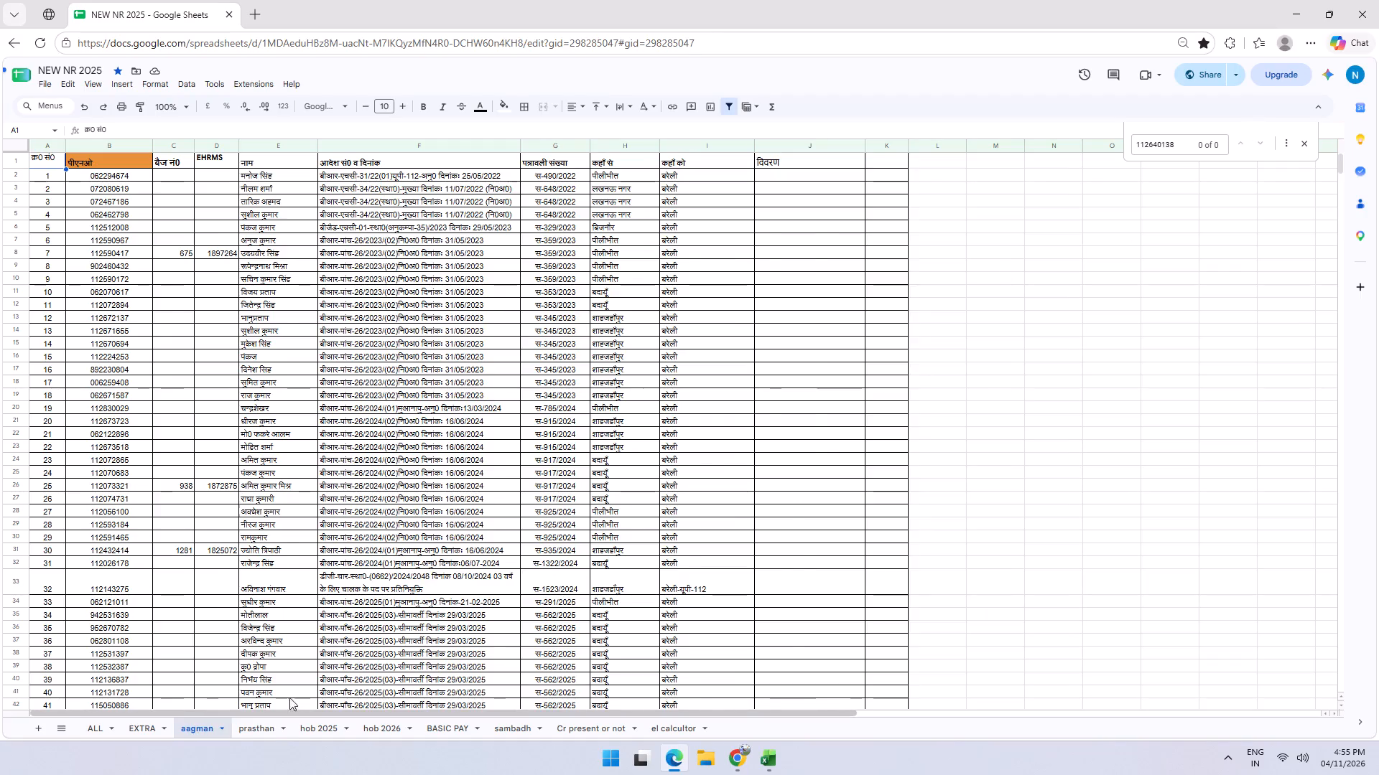
pyautogui.click(266, 729)
pyautogui.click(94, 720)
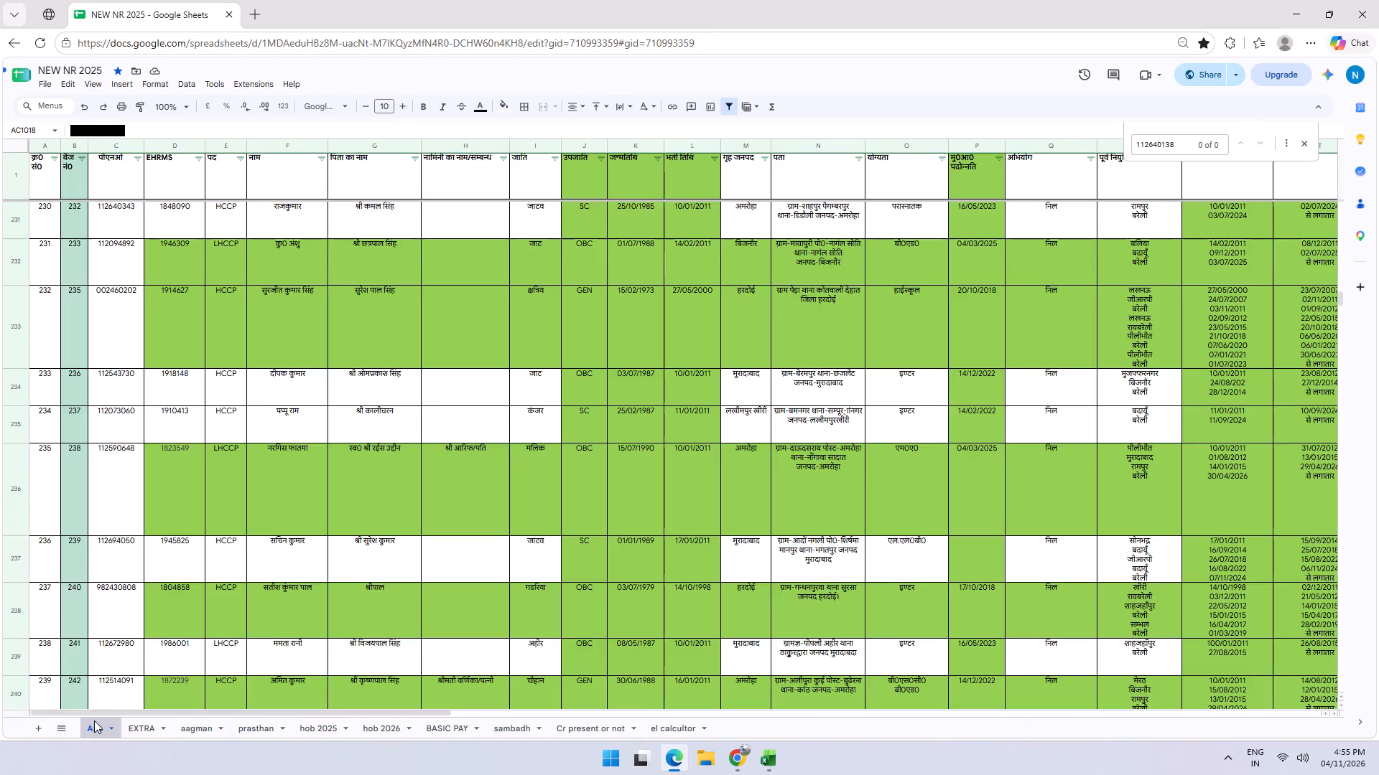
# Switch to Chrome and look up the same PNO in Manav Sampada's HRMS code search by Departmental Id, with department HOME.
pyautogui.click(742, 753)
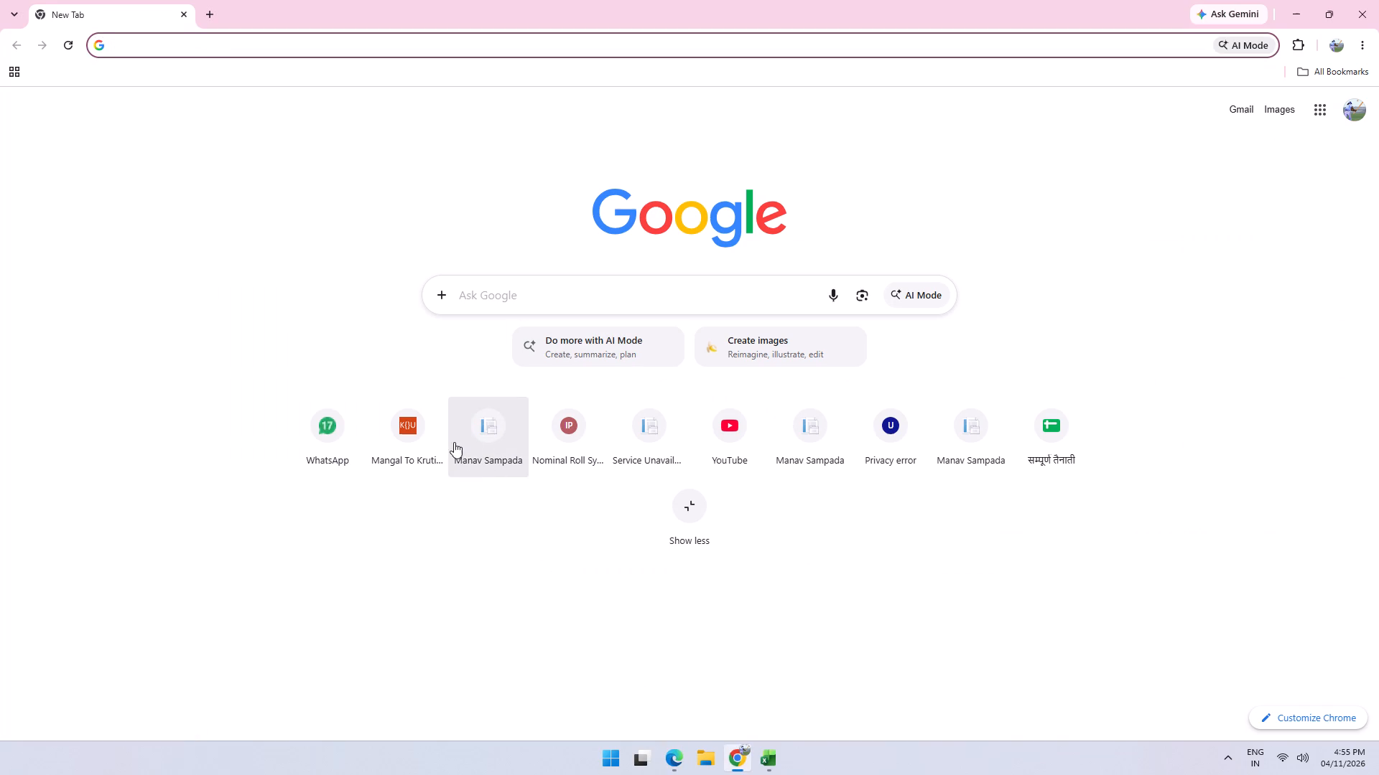
pyautogui.click(474, 432)
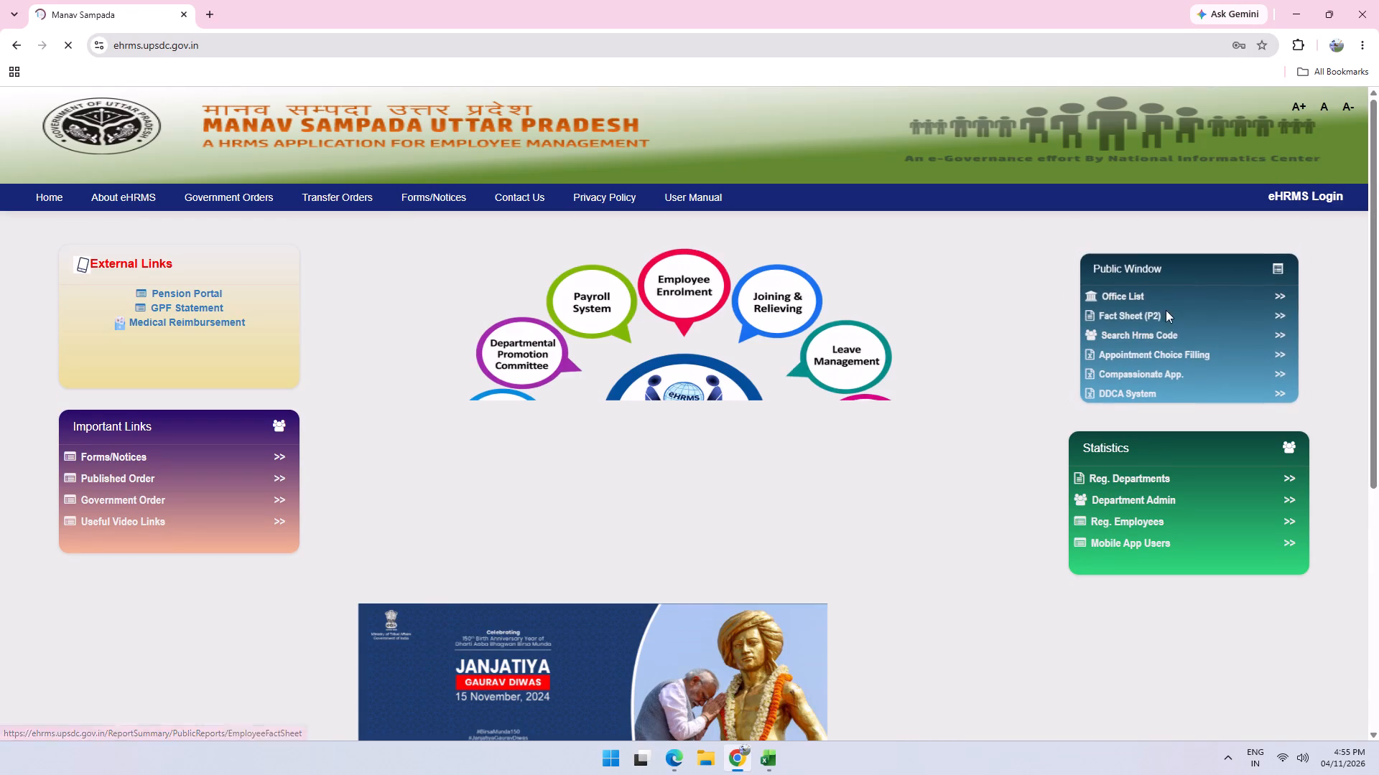
pyautogui.click(1123, 343)
pyautogui.click(1118, 340)
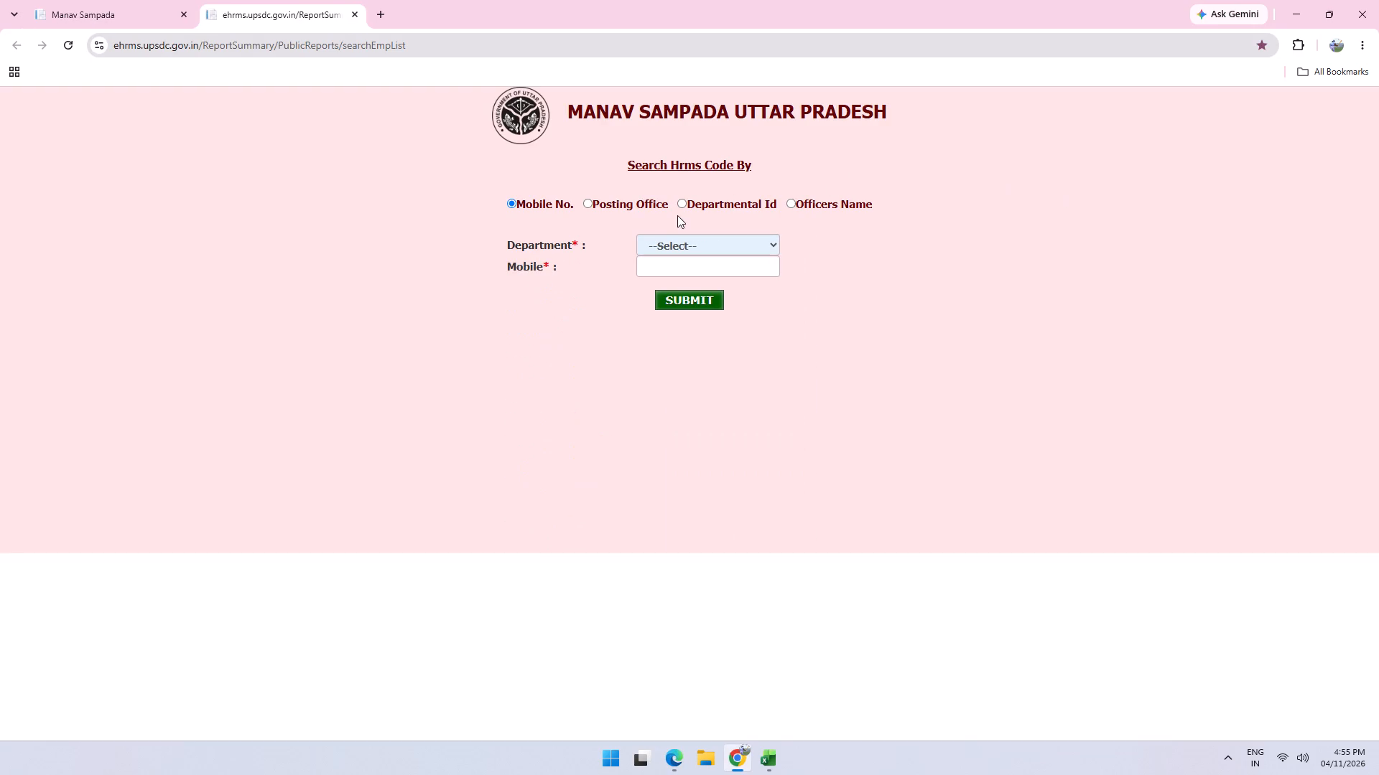
pyautogui.click(672, 202)
pyautogui.click(689, 211)
pyautogui.click(679, 204)
pyautogui.click(707, 243)
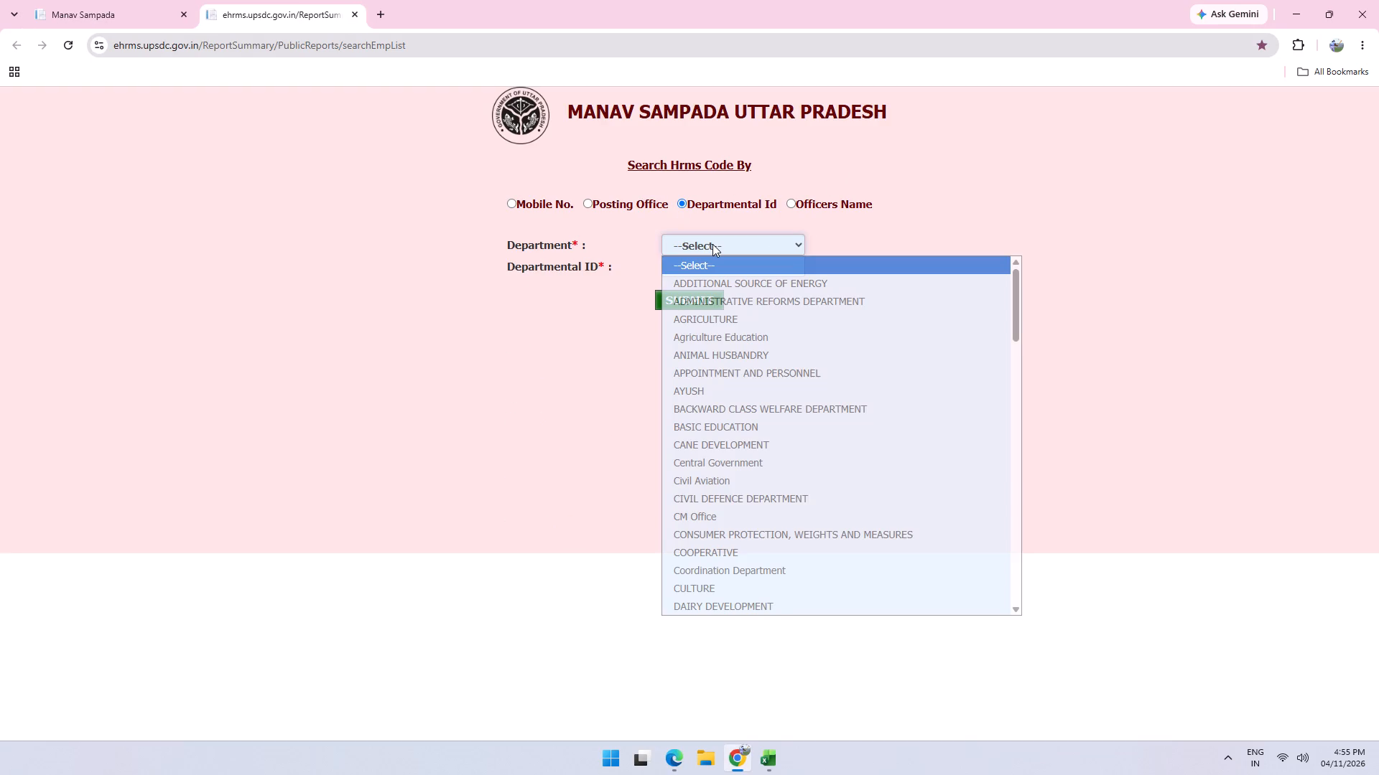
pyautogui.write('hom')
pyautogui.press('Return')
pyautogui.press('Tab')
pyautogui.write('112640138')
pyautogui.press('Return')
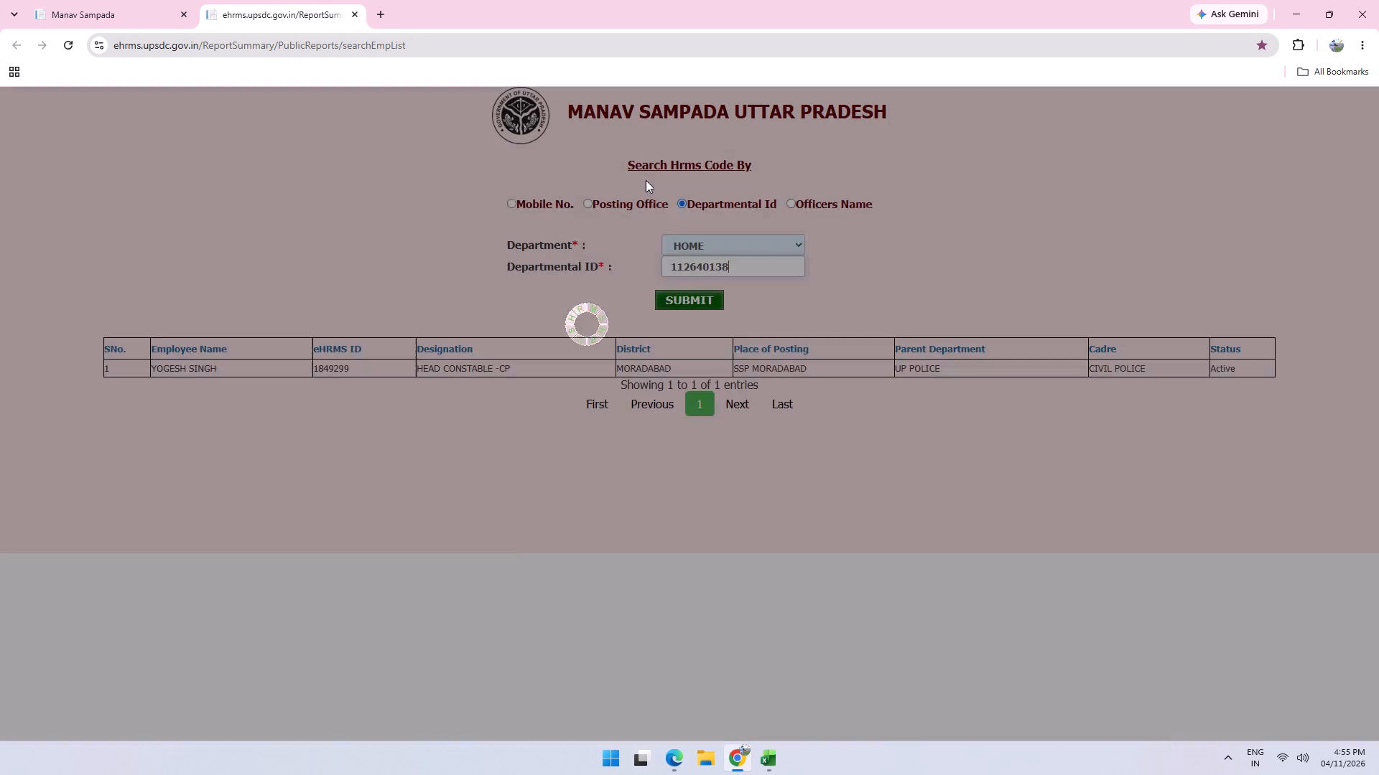
# Return to NEW NR 2025 in Edge, search the ALL sheet for another person's PNO, and check the EXTRA sheet.
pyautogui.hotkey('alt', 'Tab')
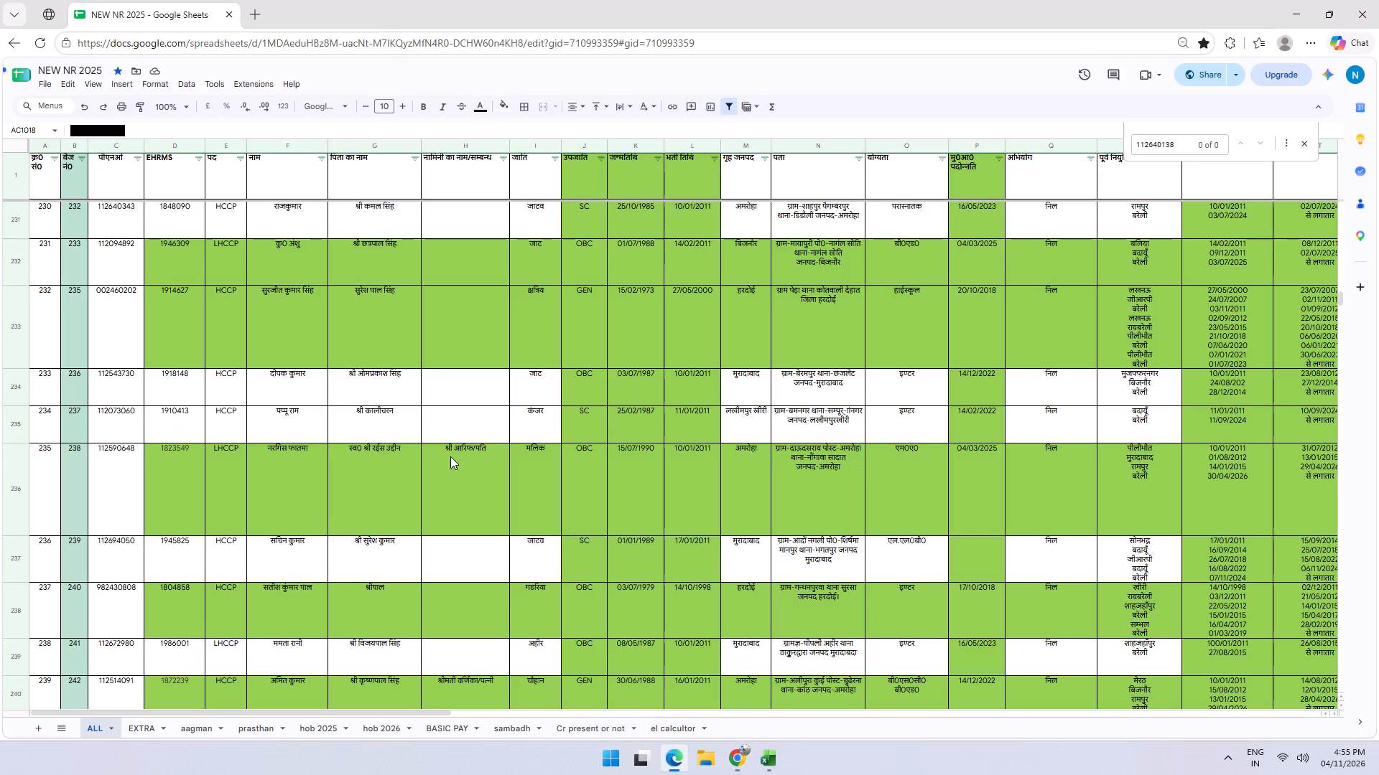
pyautogui.click(354, 525)
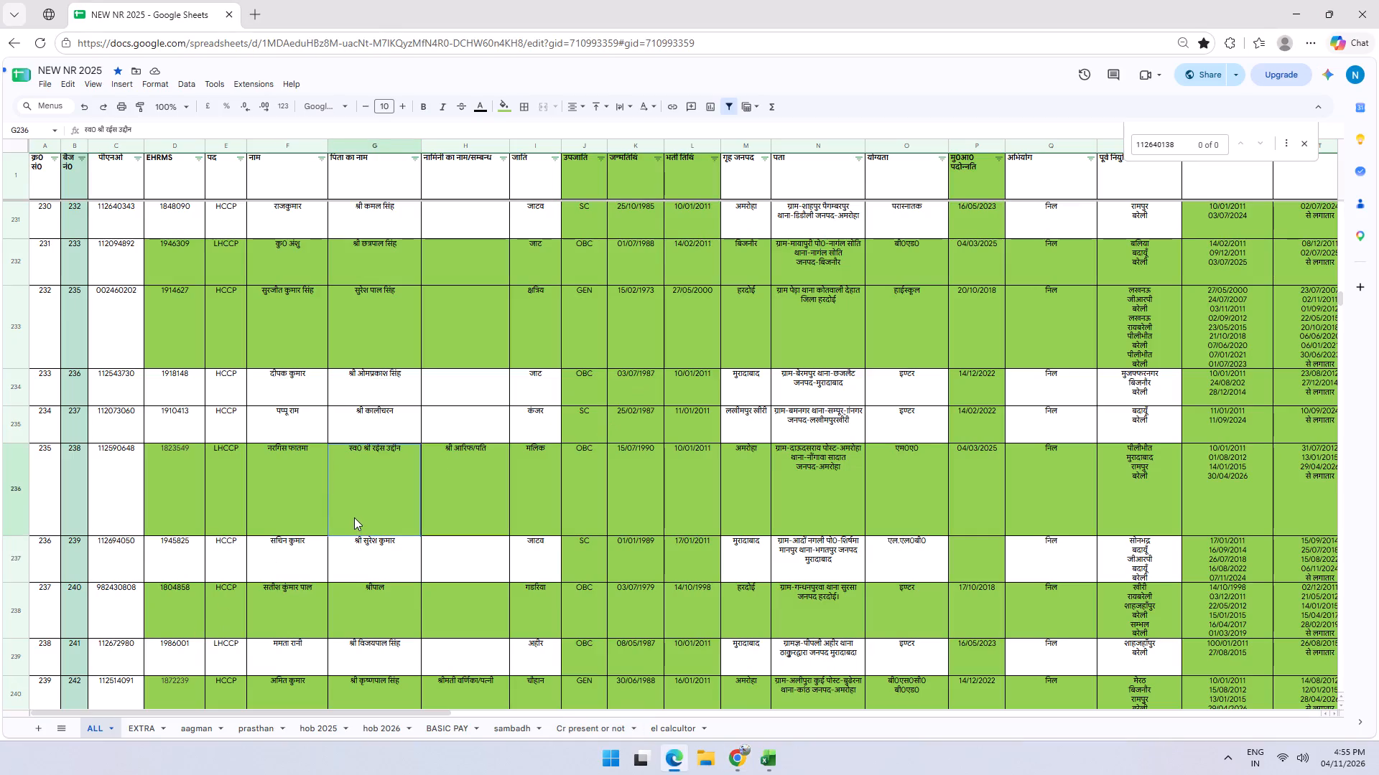
pyautogui.hotkey('ctrl', 'f')
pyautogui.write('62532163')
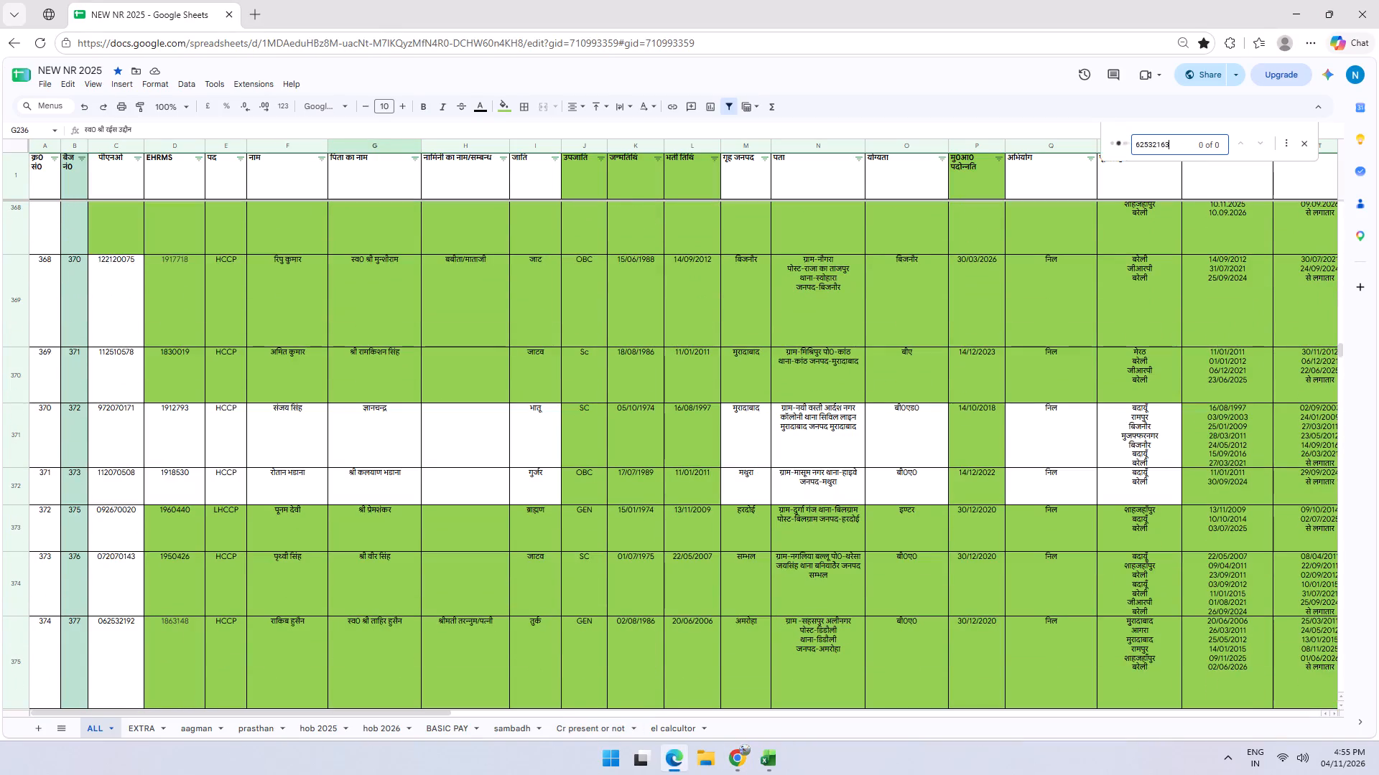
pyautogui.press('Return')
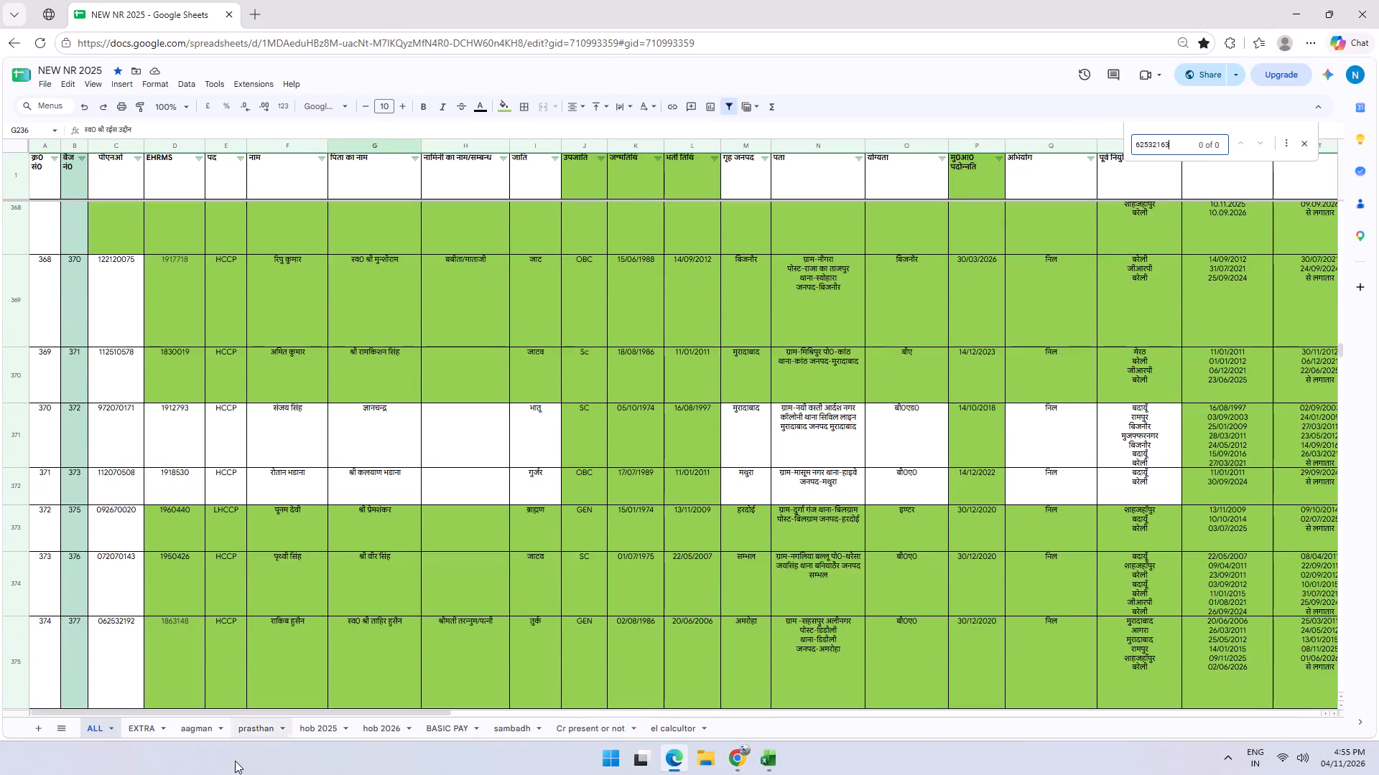
pyautogui.click(138, 715)
pyautogui.click(145, 723)
# Switch to Chrome and replace the Departmental ID in the Manav Sampada search with this second PNO, keeping department HOME.
pyautogui.hotkey('alt', 'Tab')
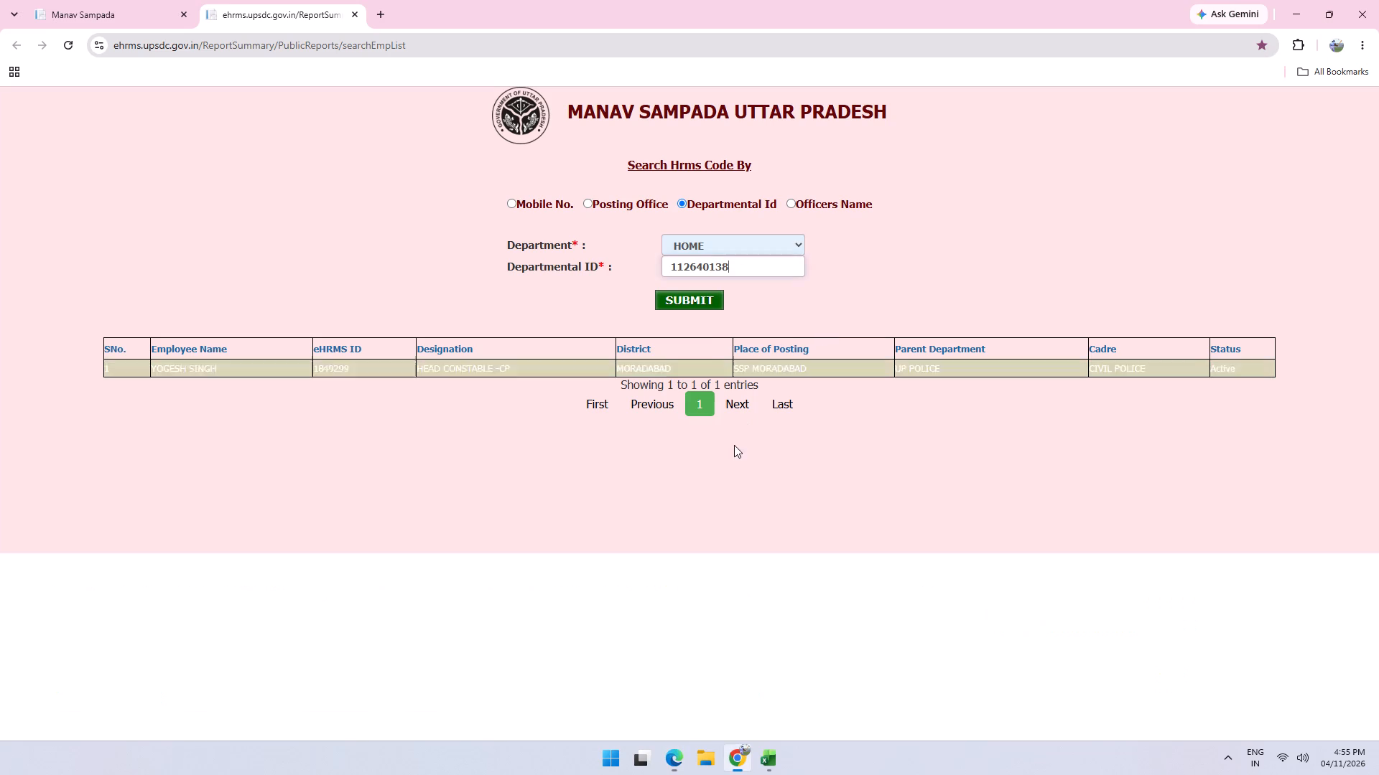
pyautogui.moveTo(752, 255); pyautogui.dragTo(472, 249)
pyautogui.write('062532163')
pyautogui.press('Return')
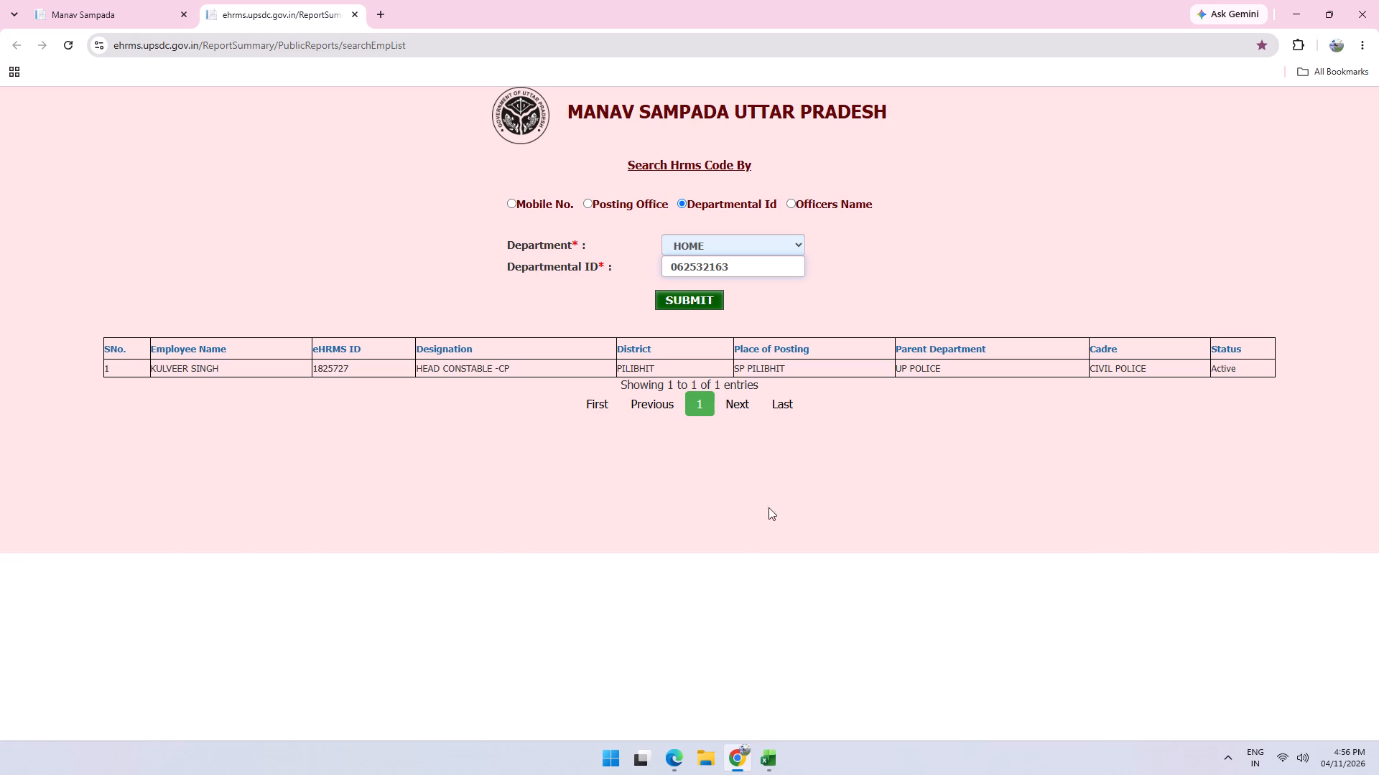
# Switch to the bonus 2025-2026 workbook in Excel and sort the list by बेज नं0 in ascending order.
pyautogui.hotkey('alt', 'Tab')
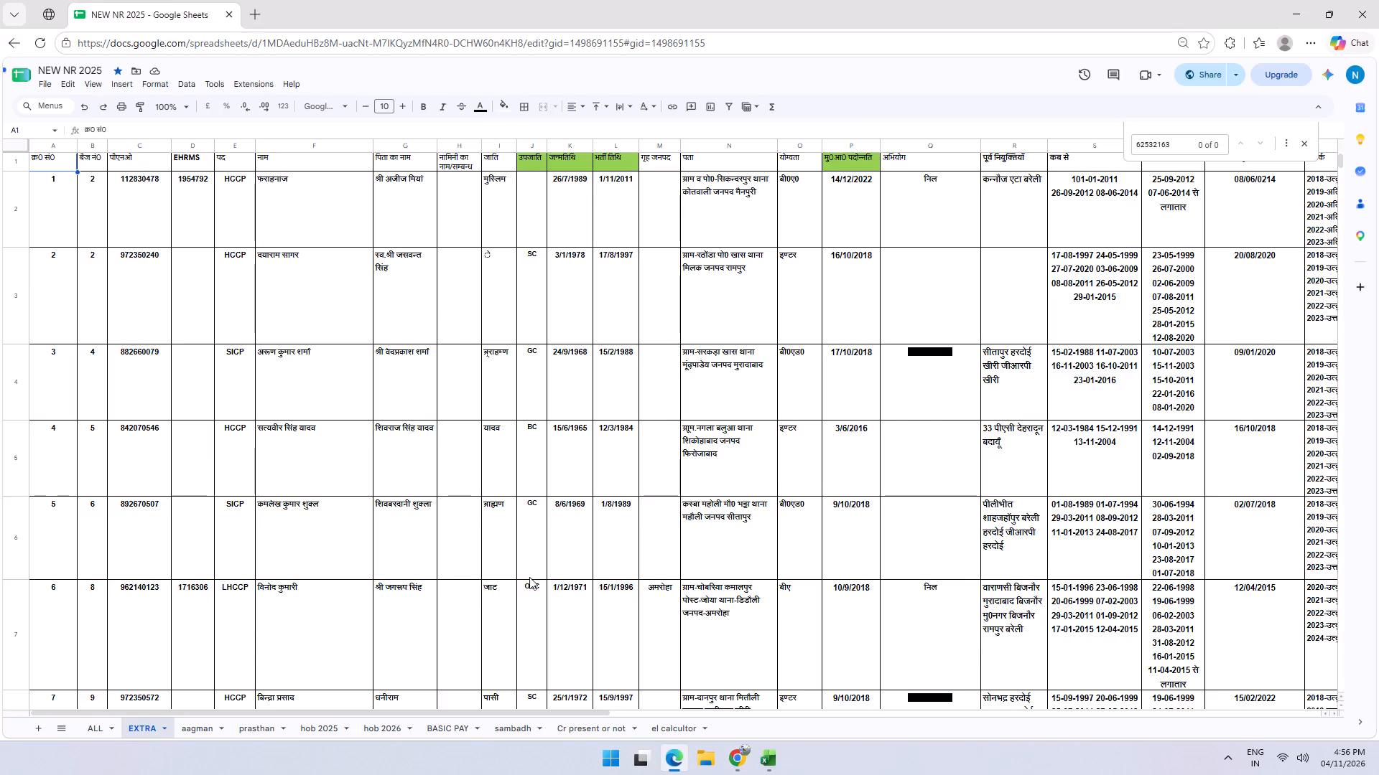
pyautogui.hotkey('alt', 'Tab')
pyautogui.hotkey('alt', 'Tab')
pyautogui.scroll(12, 297, 417)
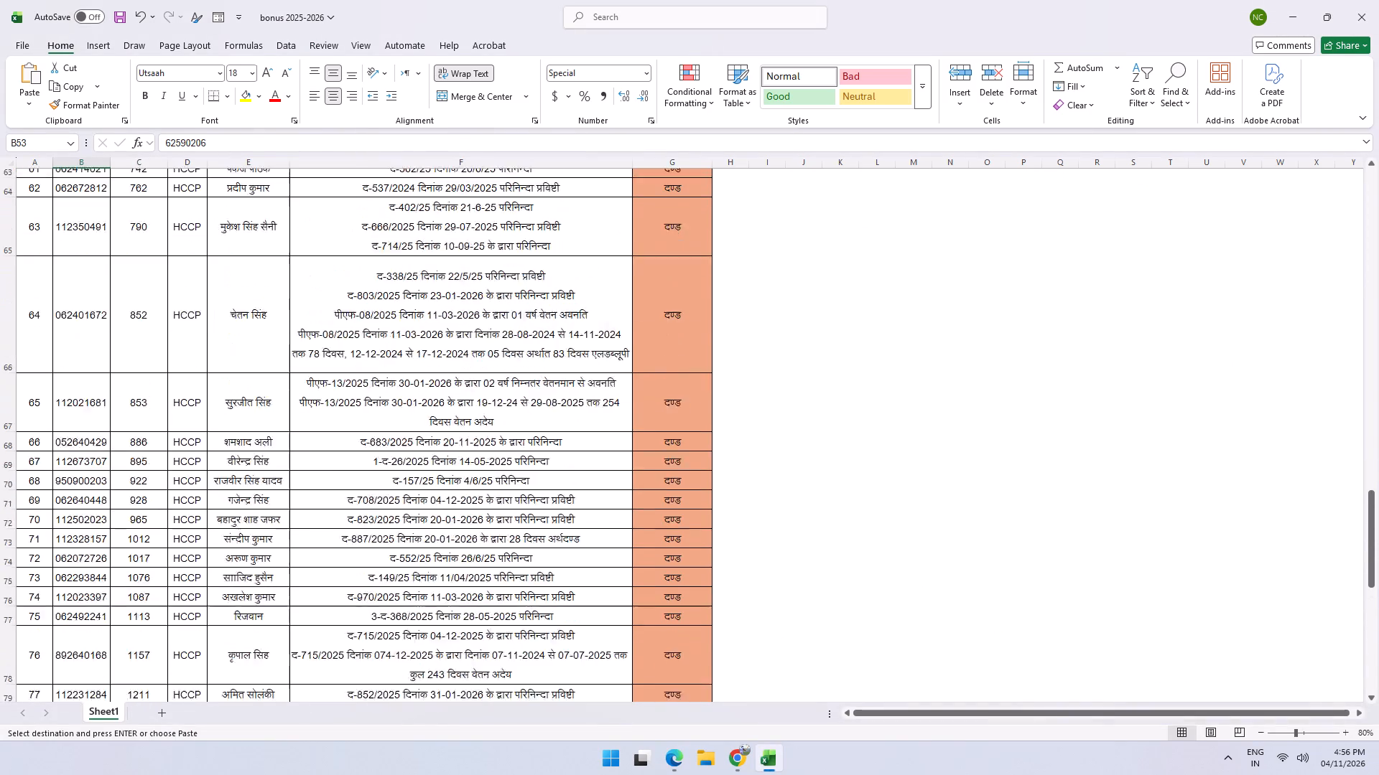
pyautogui.scroll(3, 297, 416)
pyautogui.scroll(-1, 297, 416)
pyautogui.scroll(13, 297, 416)
pyautogui.scroll(-1, 297, 416)
pyautogui.scroll(14, 297, 416)
pyautogui.scroll(-1, 297, 416)
pyautogui.scroll(10, 297, 416)
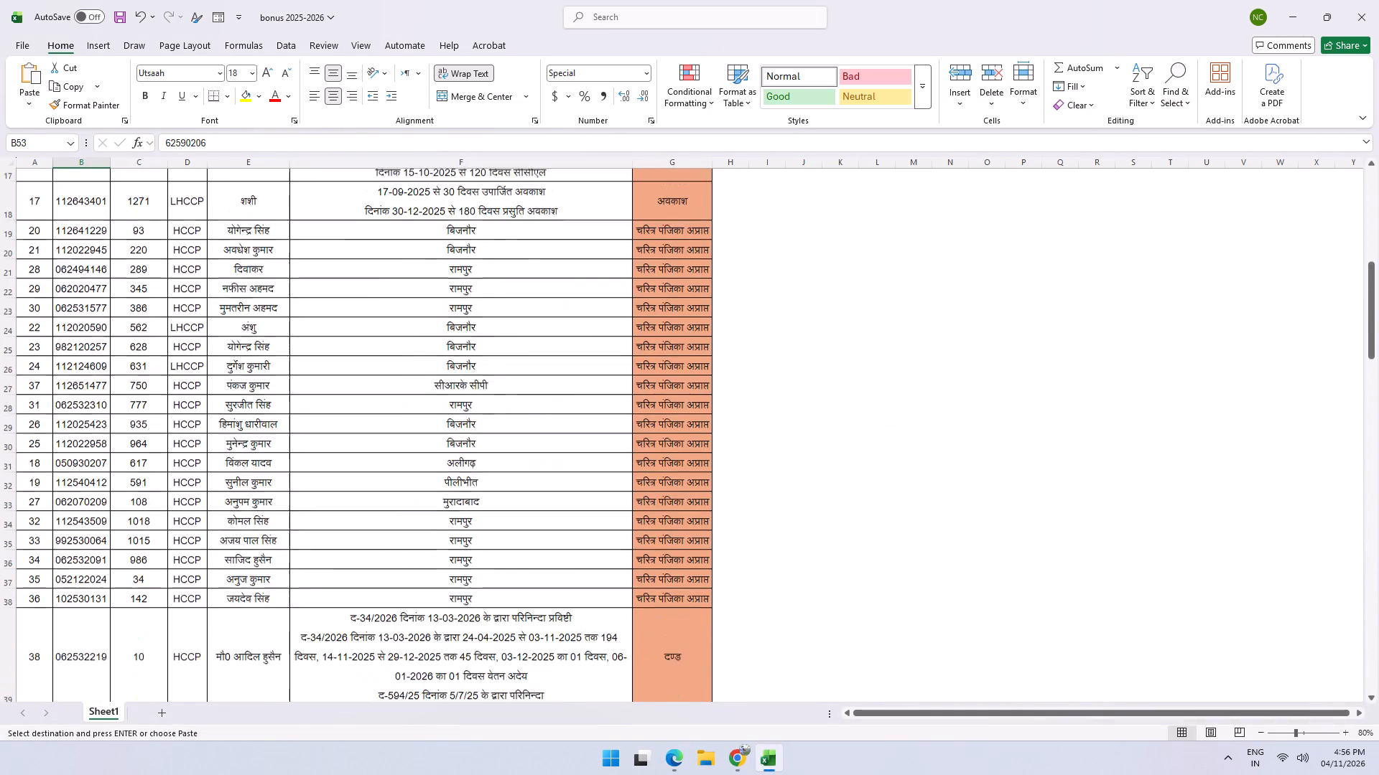
pyautogui.scroll(7, 297, 416)
pyautogui.scroll(-1, 297, 416)
pyautogui.scroll(5, 297, 416)
pyautogui.scroll(-1, 297, 416)
pyautogui.scroll(14, 297, 416)
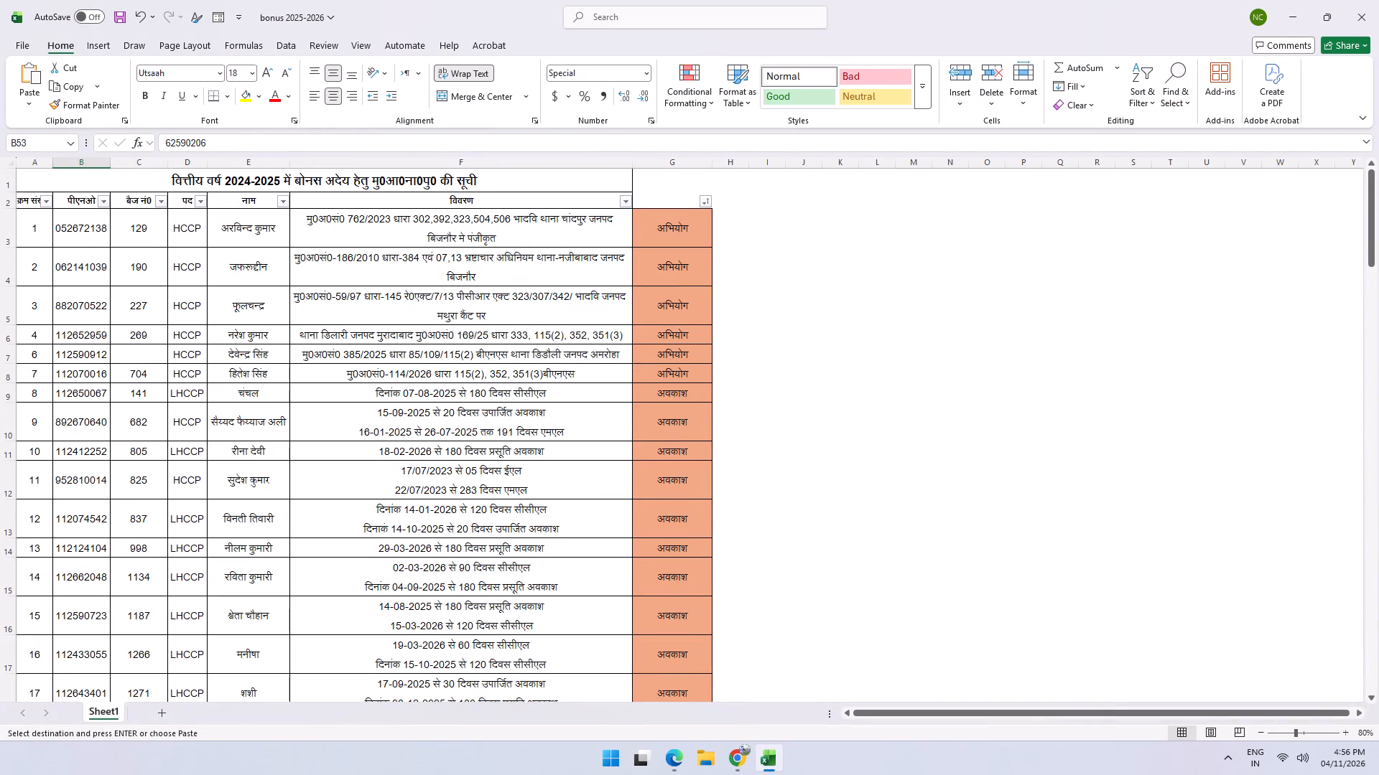
pyautogui.click(162, 199)
pyautogui.click(185, 216)
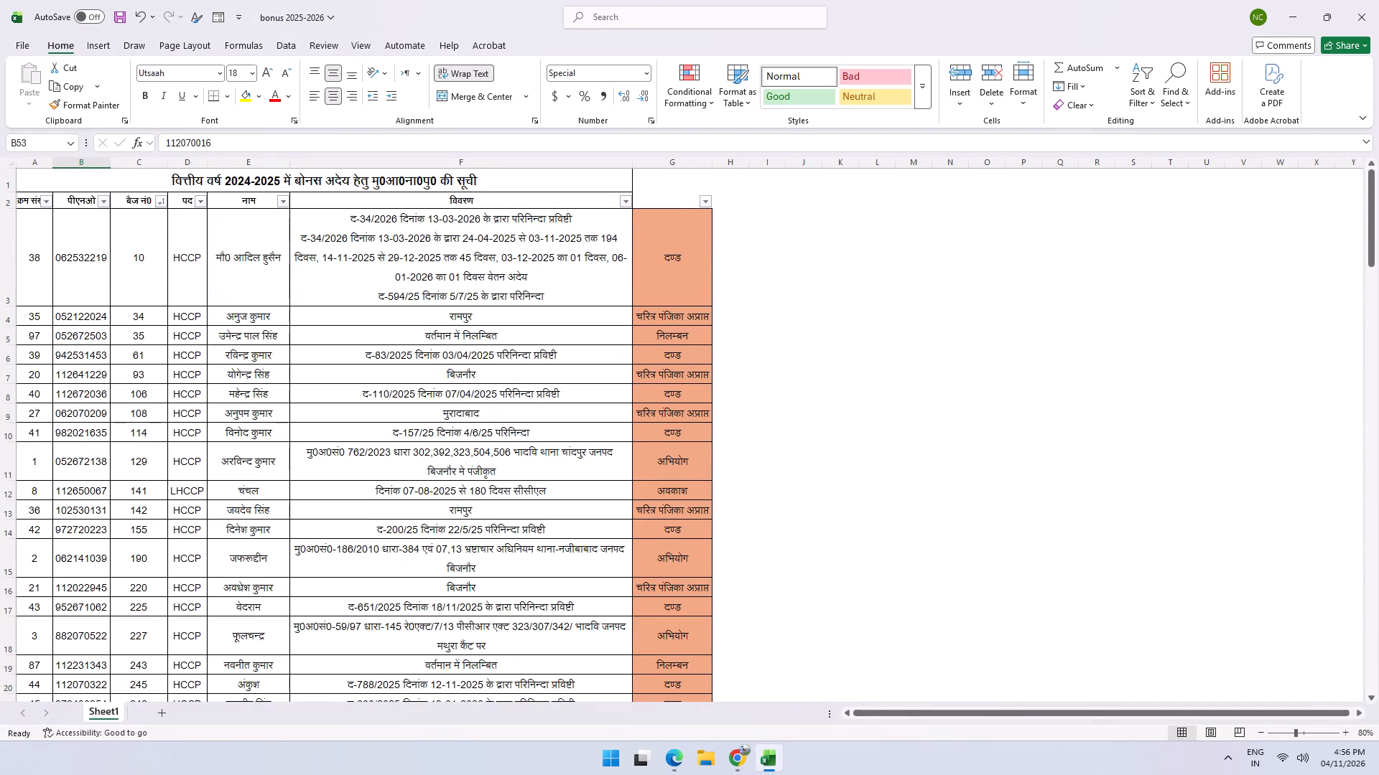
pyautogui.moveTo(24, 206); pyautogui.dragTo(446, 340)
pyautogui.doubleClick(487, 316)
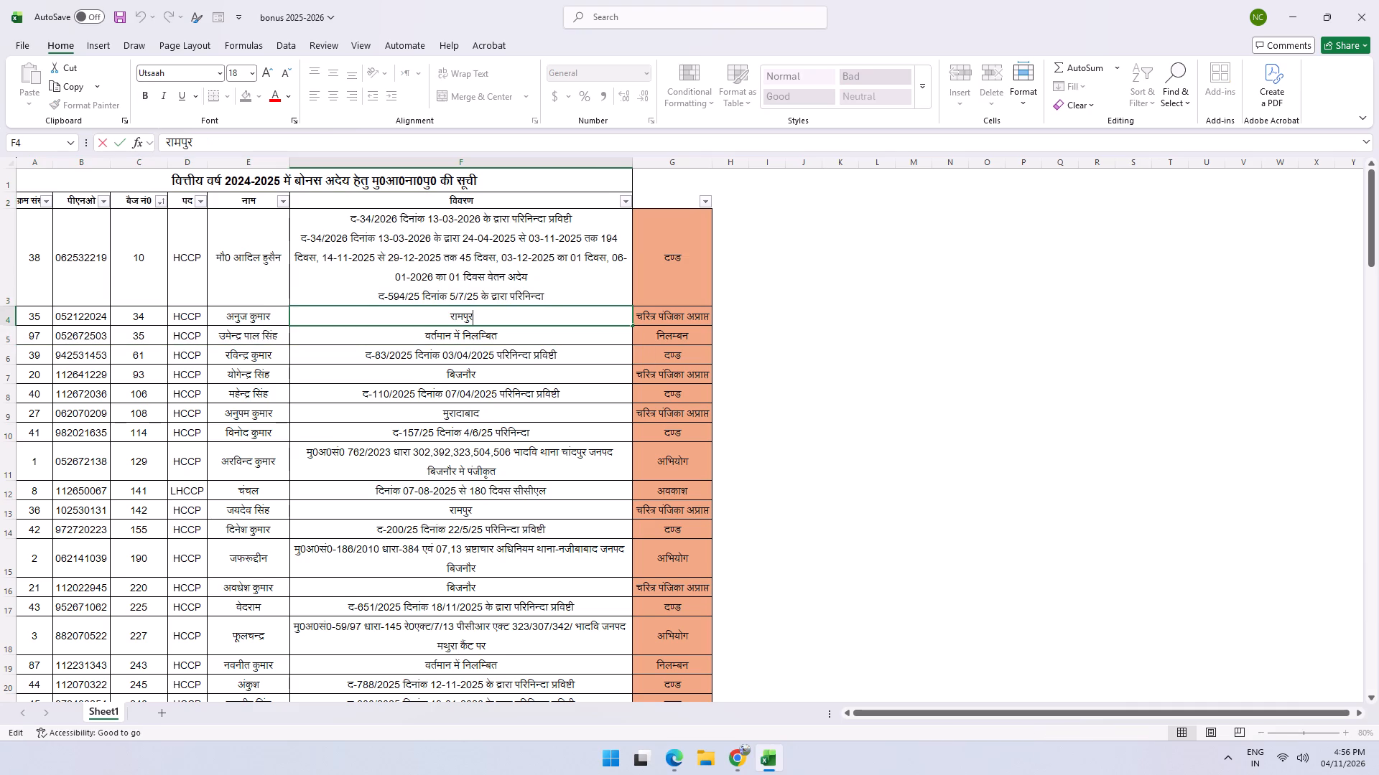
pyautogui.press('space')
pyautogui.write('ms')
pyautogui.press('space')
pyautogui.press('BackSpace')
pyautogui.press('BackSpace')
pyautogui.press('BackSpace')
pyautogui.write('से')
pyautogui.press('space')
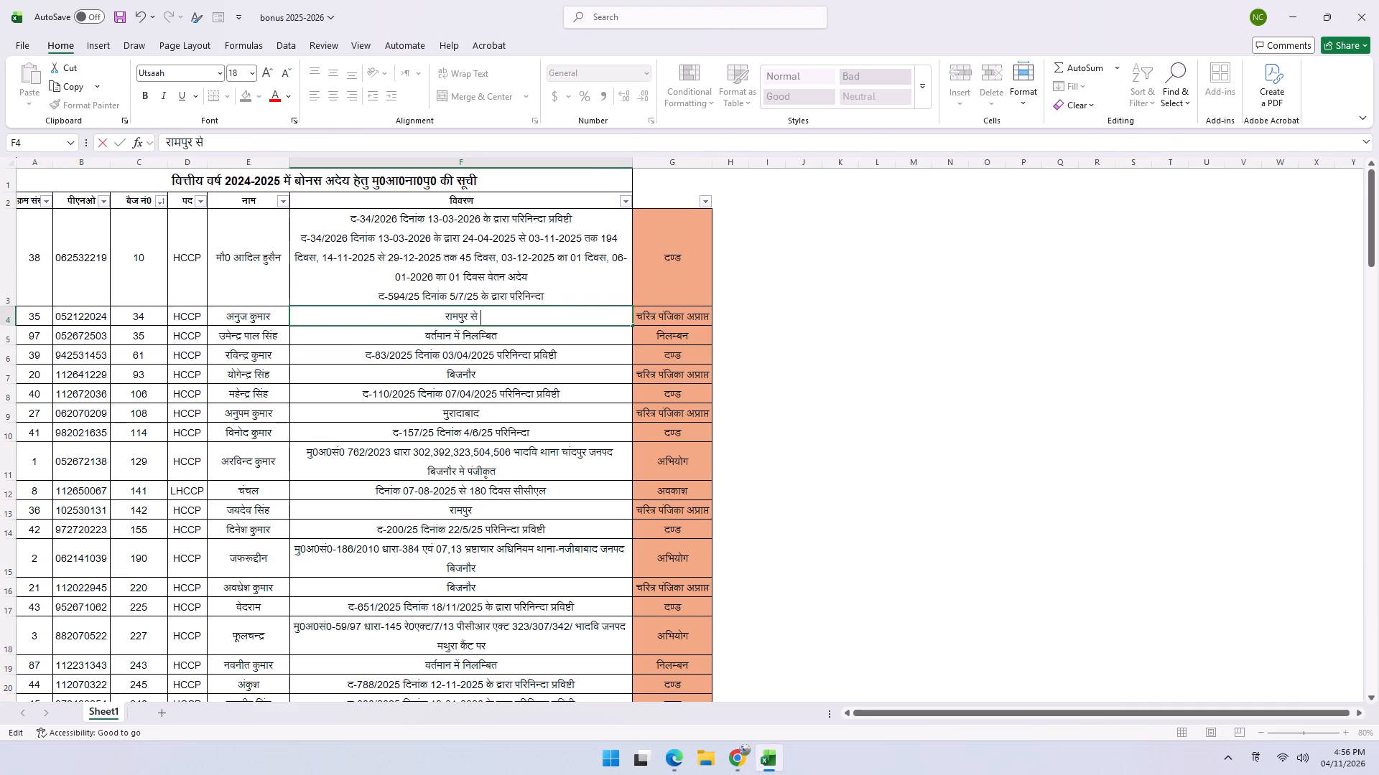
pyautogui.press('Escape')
# Sort the list A to Z by the category in column G.
pyautogui.click(701, 197)
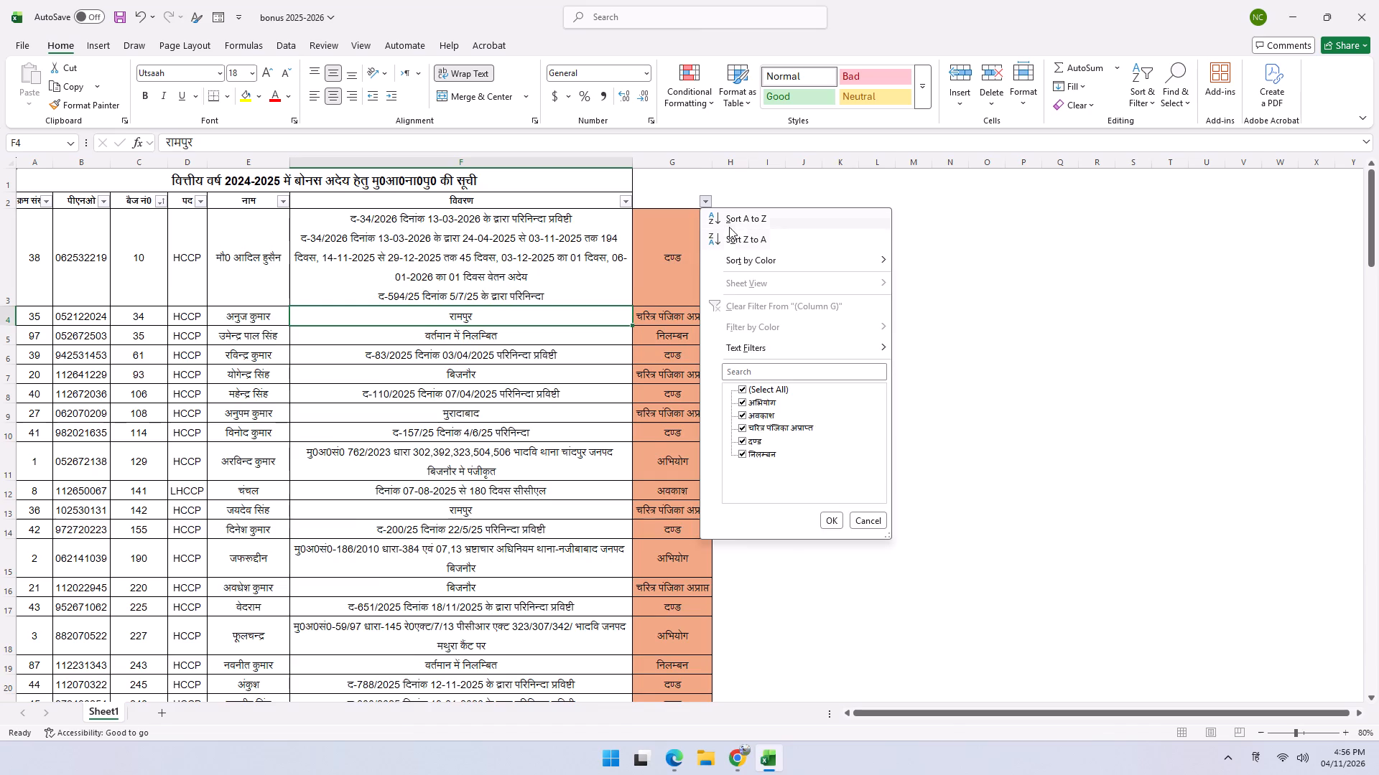
pyautogui.click(730, 224)
# Complete the विवरण of the first चरित्र पंजिका अप्राप्त row, F19, as "रामपुर से अभिलेख अप्राप्त".
pyautogui.scroll(-7, 723, 314)
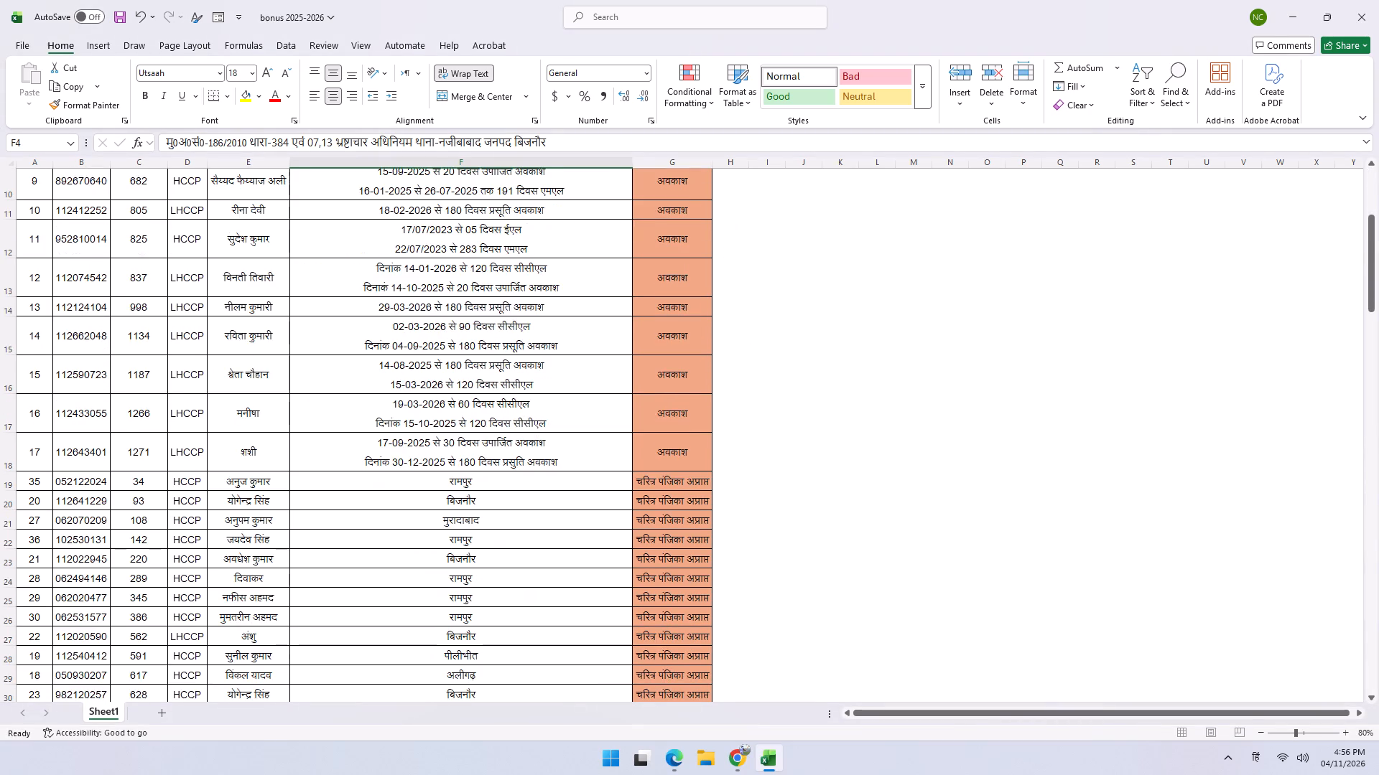
pyautogui.scroll(-2, 664, 385)
pyautogui.doubleClick(509, 416)
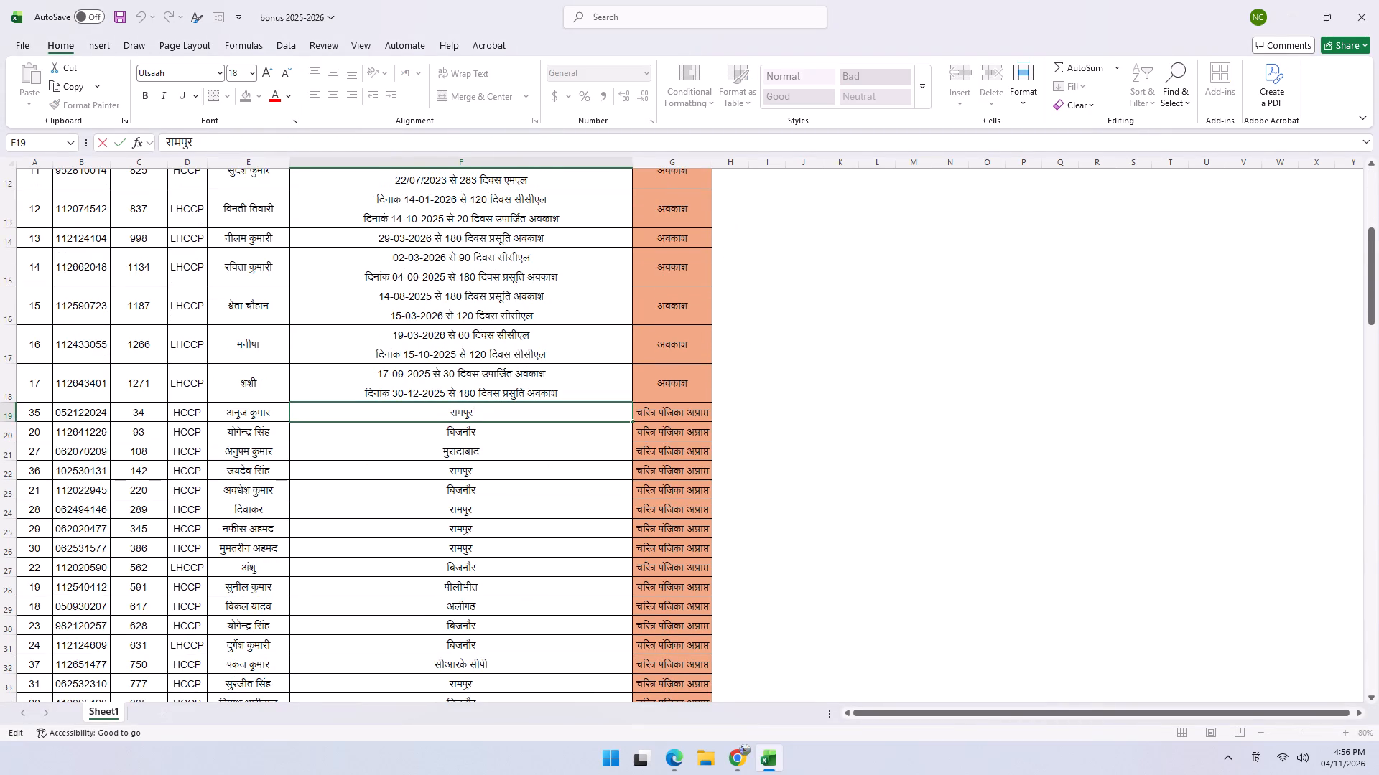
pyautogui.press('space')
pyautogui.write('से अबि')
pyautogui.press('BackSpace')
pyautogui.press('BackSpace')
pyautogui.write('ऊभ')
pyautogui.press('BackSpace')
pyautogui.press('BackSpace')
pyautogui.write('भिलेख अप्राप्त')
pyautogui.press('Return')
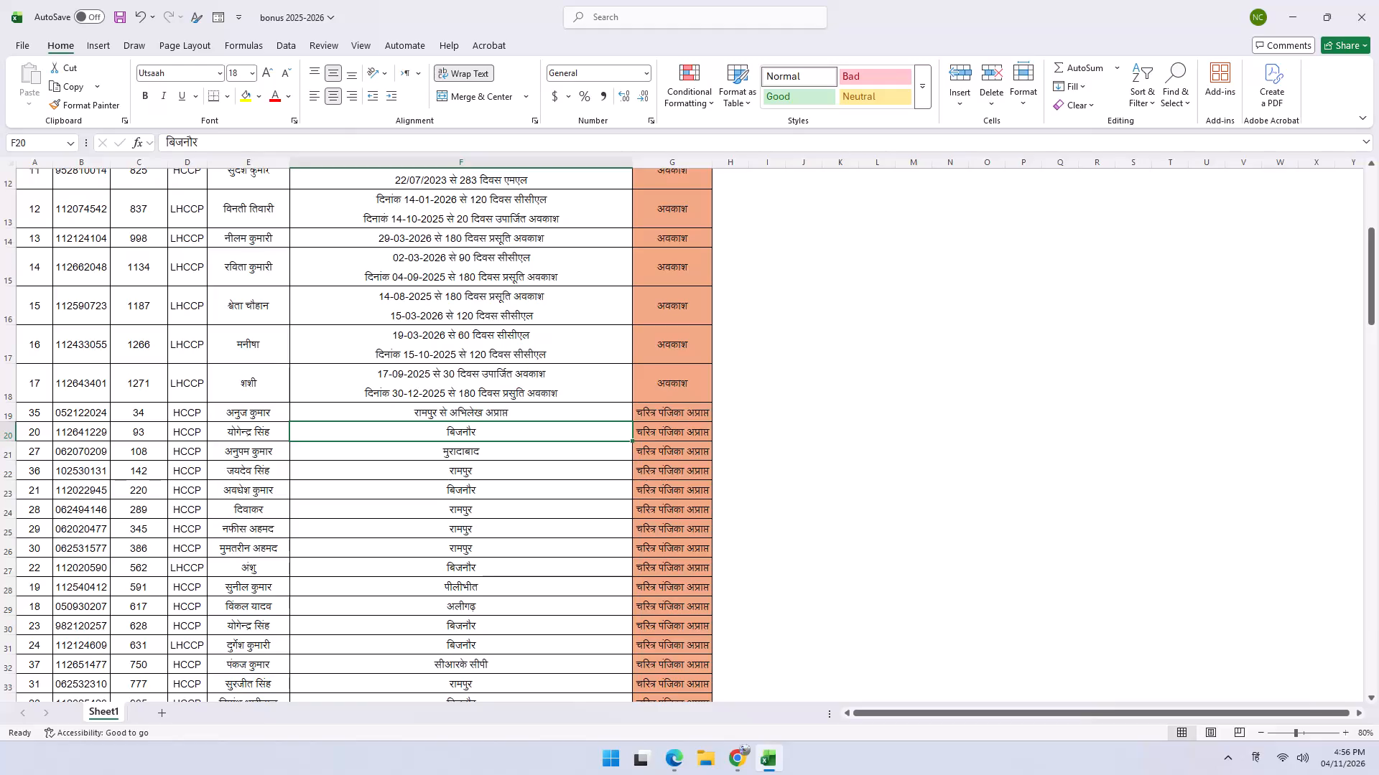
# Copy "से अभिलेख अप्राप्त" from F19 and append it after बिजनौर in F20, separated by a space.
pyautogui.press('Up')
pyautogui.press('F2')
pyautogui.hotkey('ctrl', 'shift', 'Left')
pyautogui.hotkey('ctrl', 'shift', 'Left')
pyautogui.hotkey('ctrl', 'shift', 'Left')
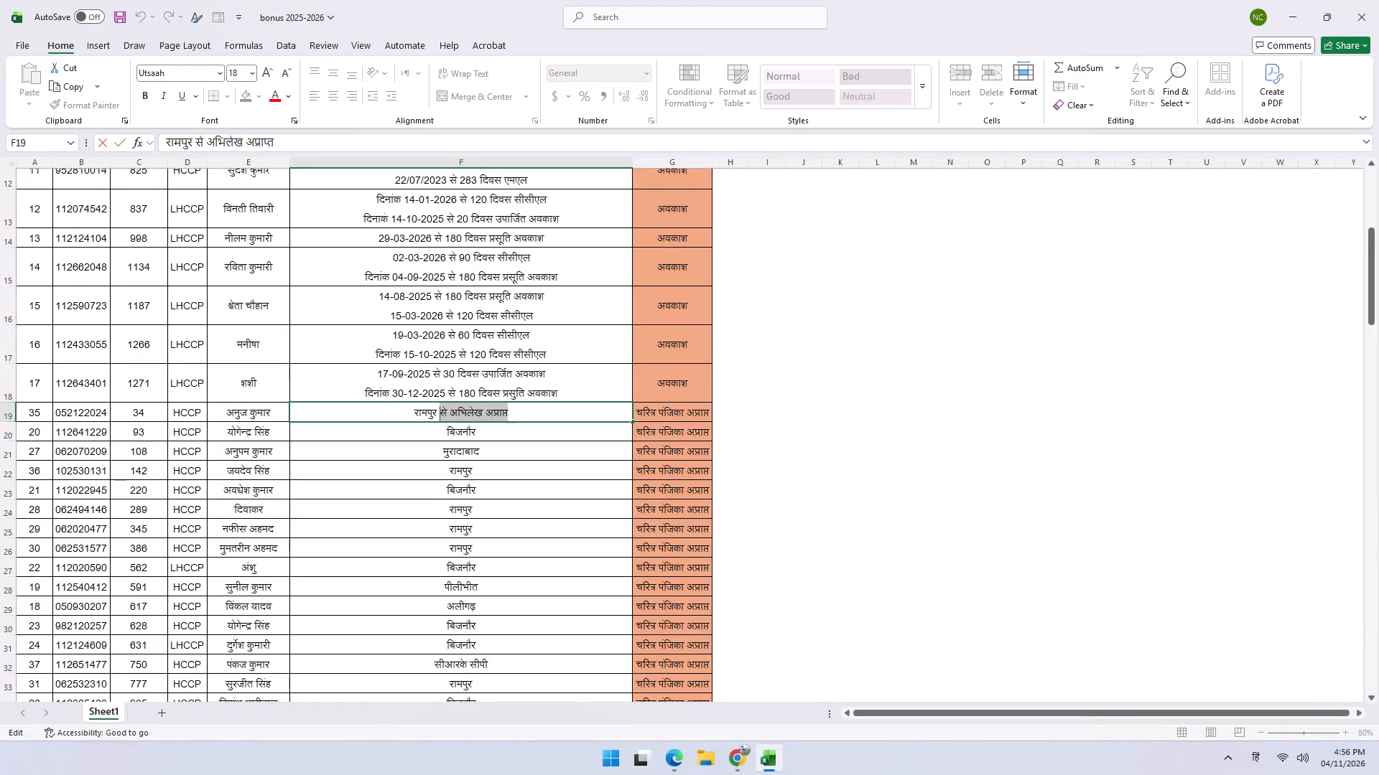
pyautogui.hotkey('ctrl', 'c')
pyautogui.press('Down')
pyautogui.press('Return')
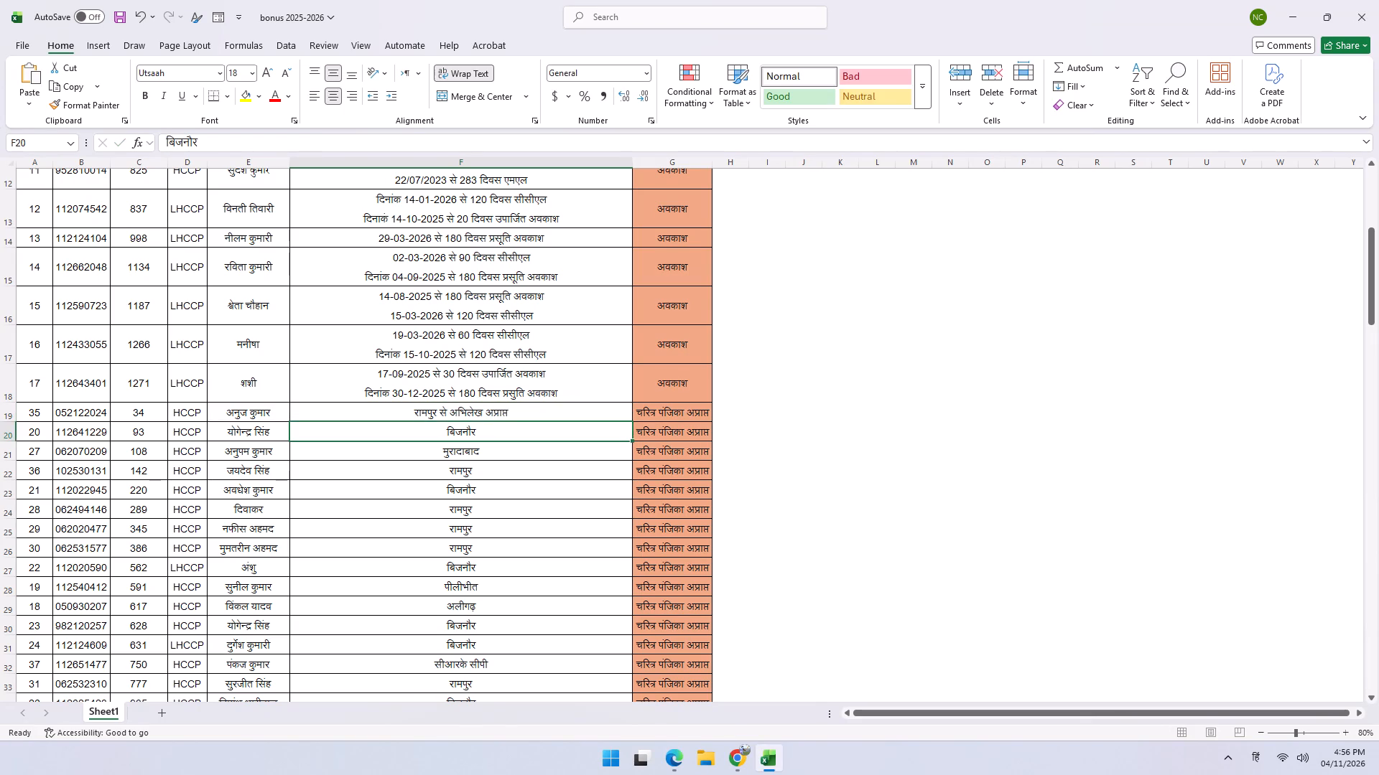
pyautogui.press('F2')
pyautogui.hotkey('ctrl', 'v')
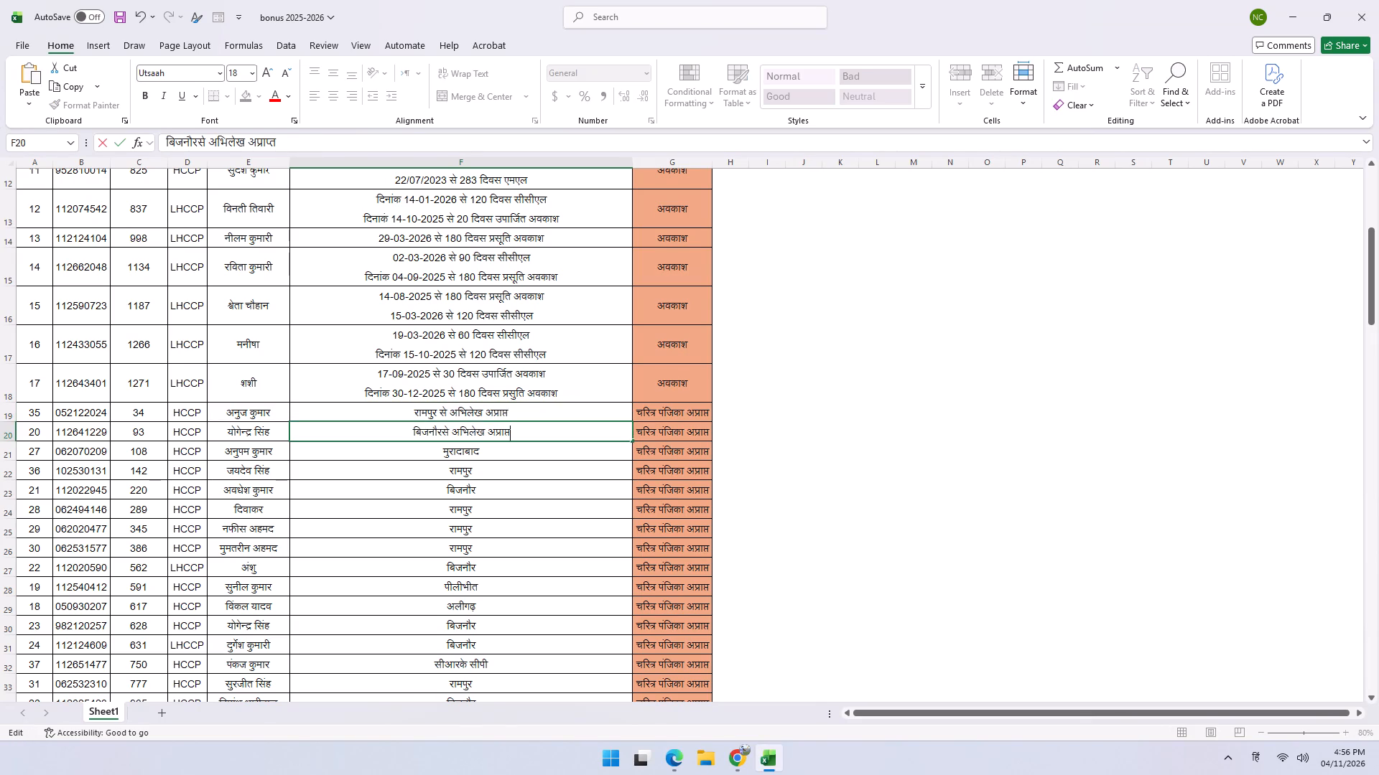
pyautogui.click(440, 429)
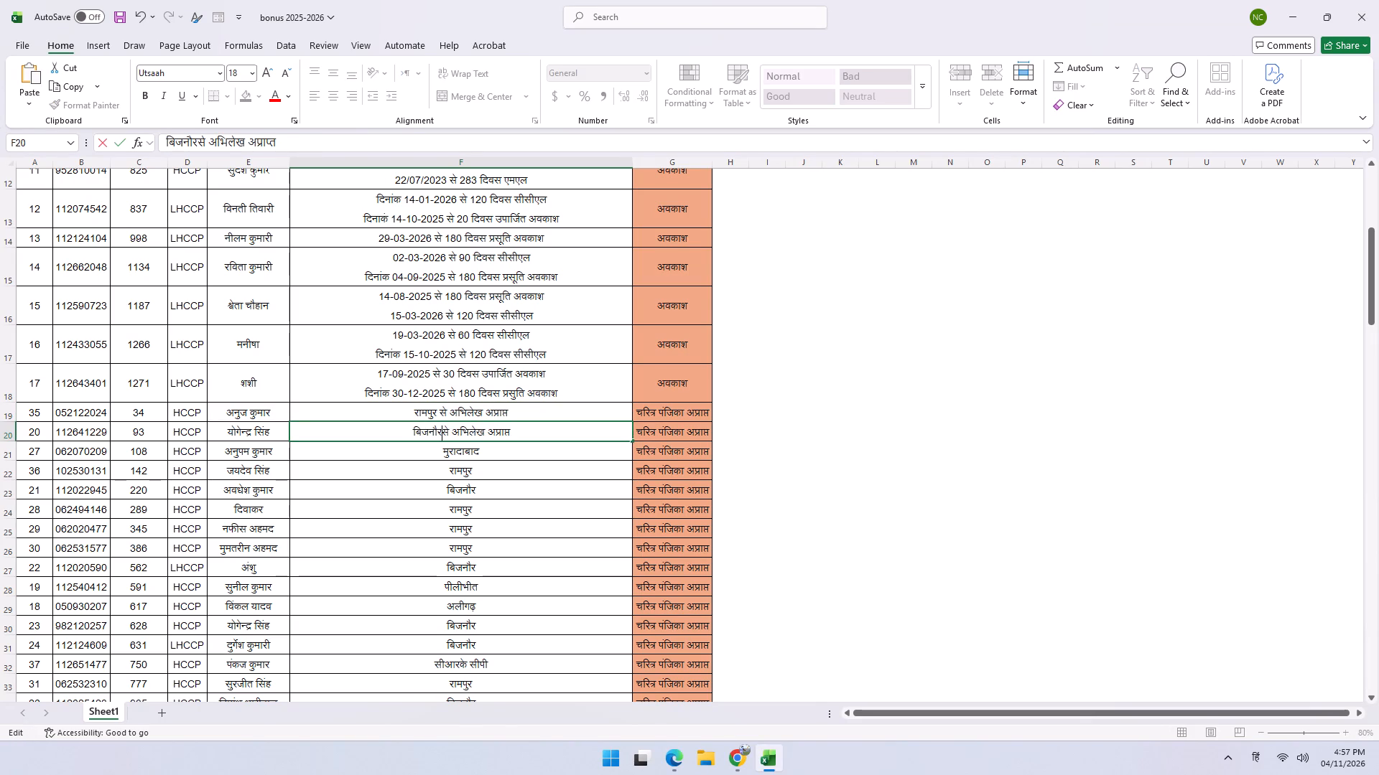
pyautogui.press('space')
# Copy the phrase with its leading space from F20 and append it to मुरादाबाद in F21.
pyautogui.press('Left')
pyautogui.hotkey('ctrl', 'shift', 'Right')
pyautogui.hotkey('ctrl', 'shift', 'Right')
pyautogui.hotkey('ctrl', 'shift', 'Right')
pyautogui.hotkey('ctrl', 'shift', 'Right')
pyautogui.hotkey('ctrl', 'shift', 'Right')
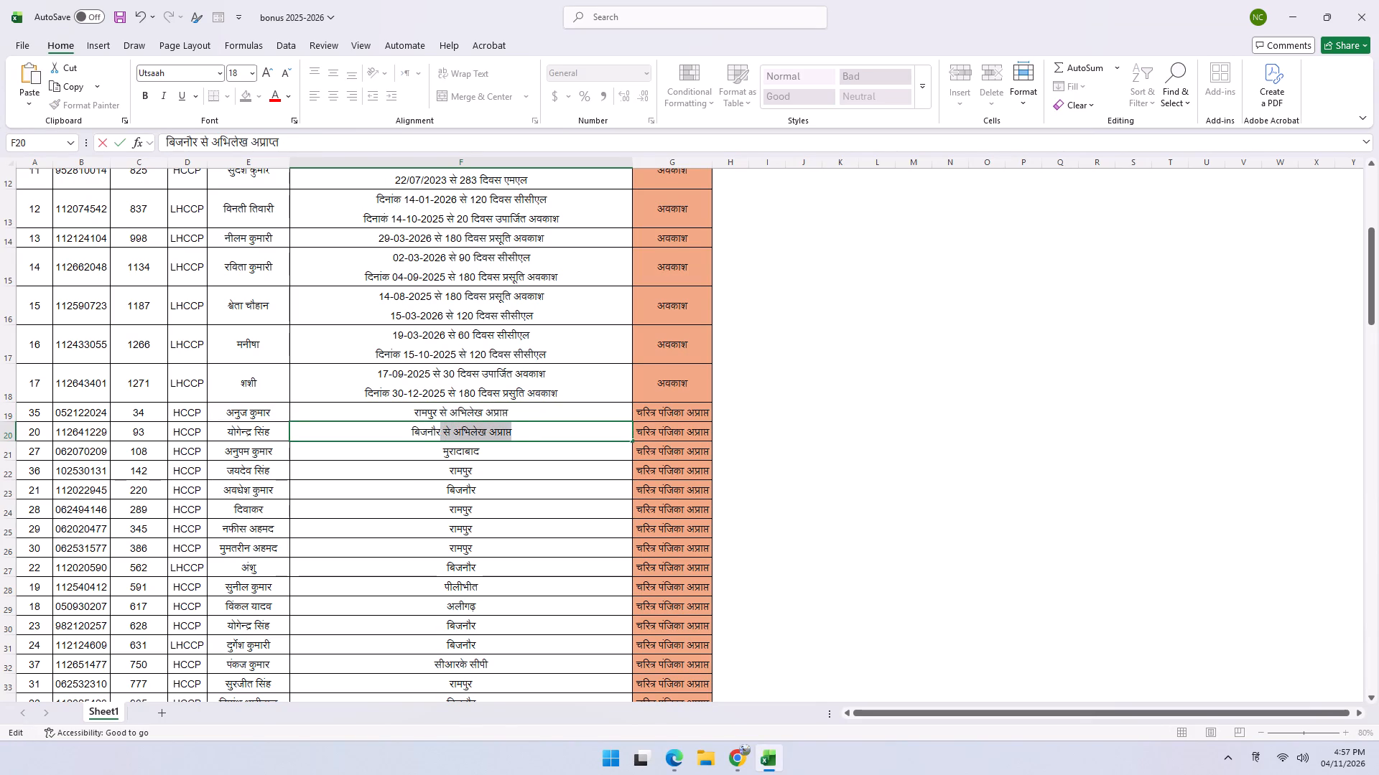
pyautogui.hotkey('ctrl', 'shift', 'Right')
pyautogui.hotkey('ctrl', 'c')
pyautogui.press('Return')
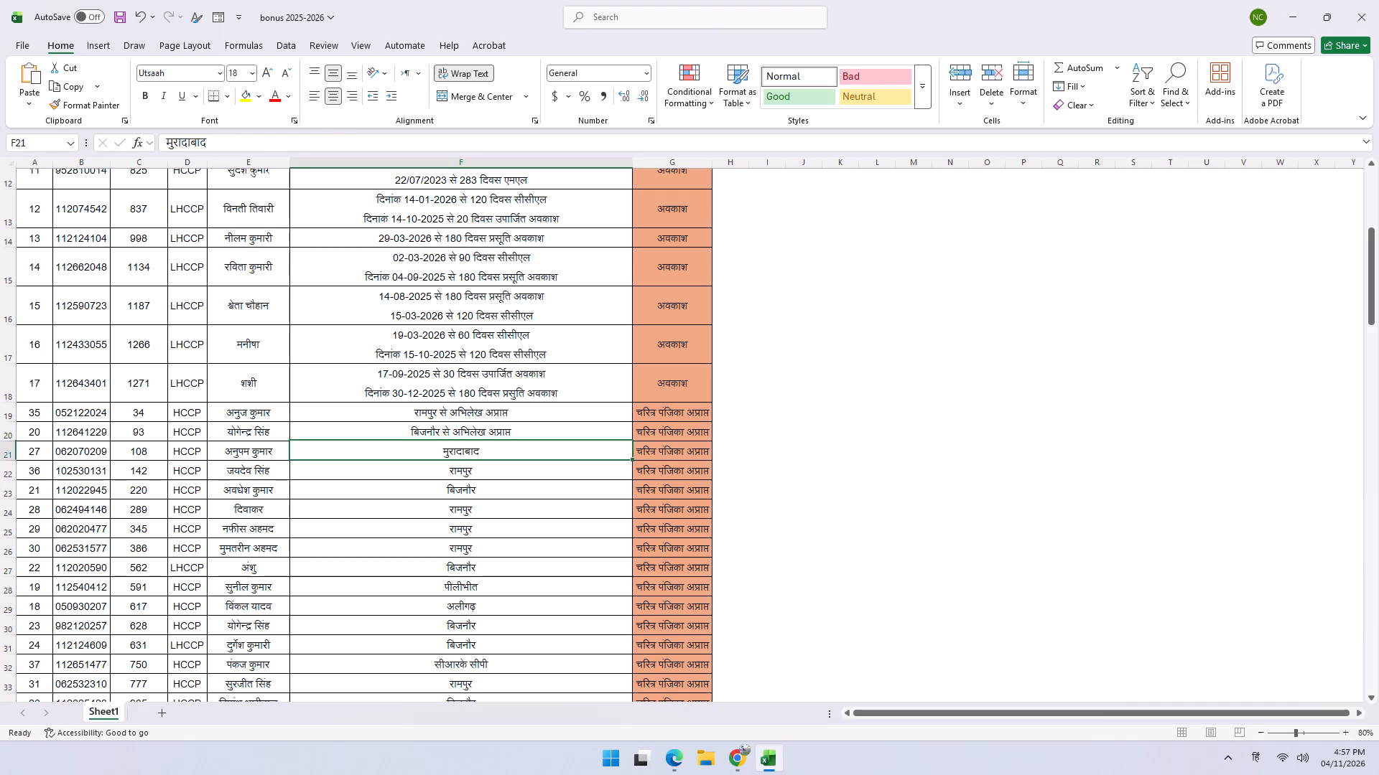
pyautogui.press('F2')
pyautogui.hotkey('ctrl', 'v')
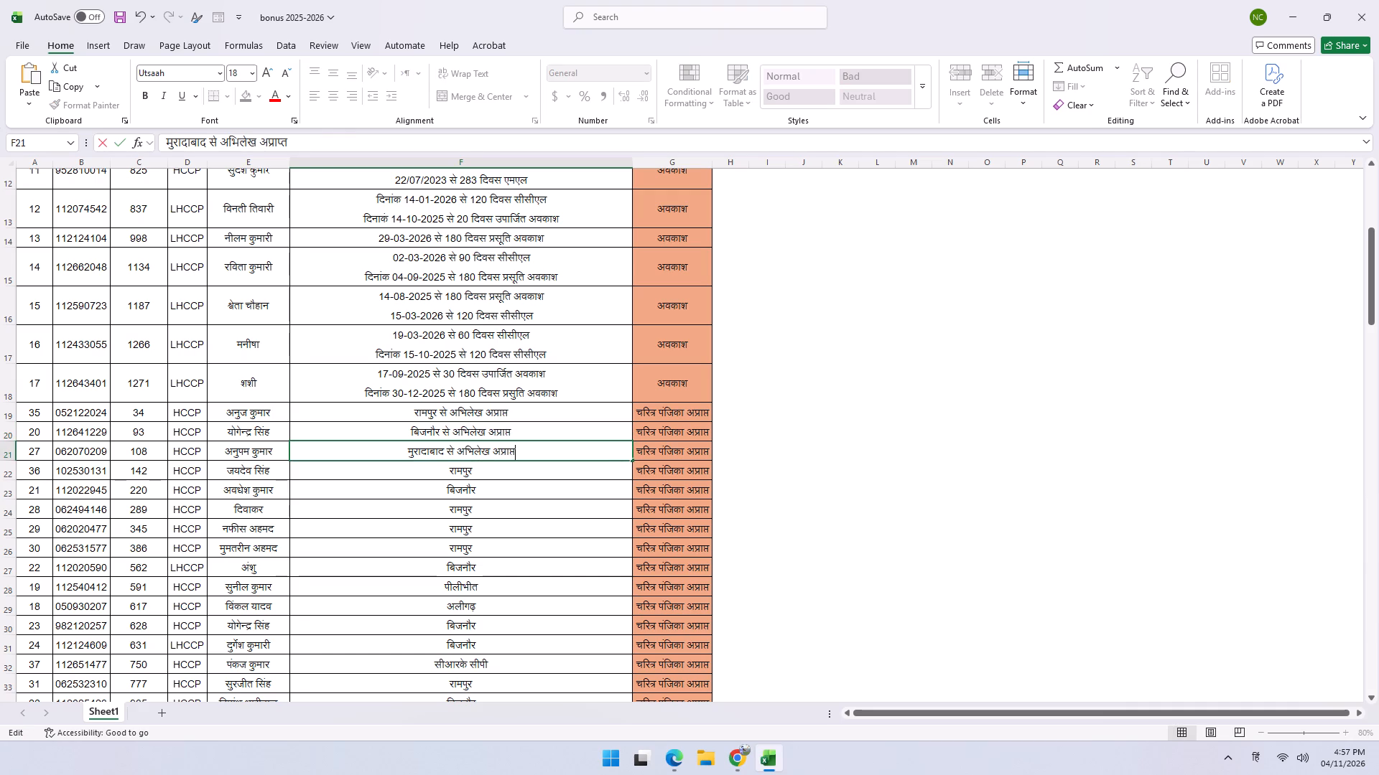
pyautogui.press('Return')
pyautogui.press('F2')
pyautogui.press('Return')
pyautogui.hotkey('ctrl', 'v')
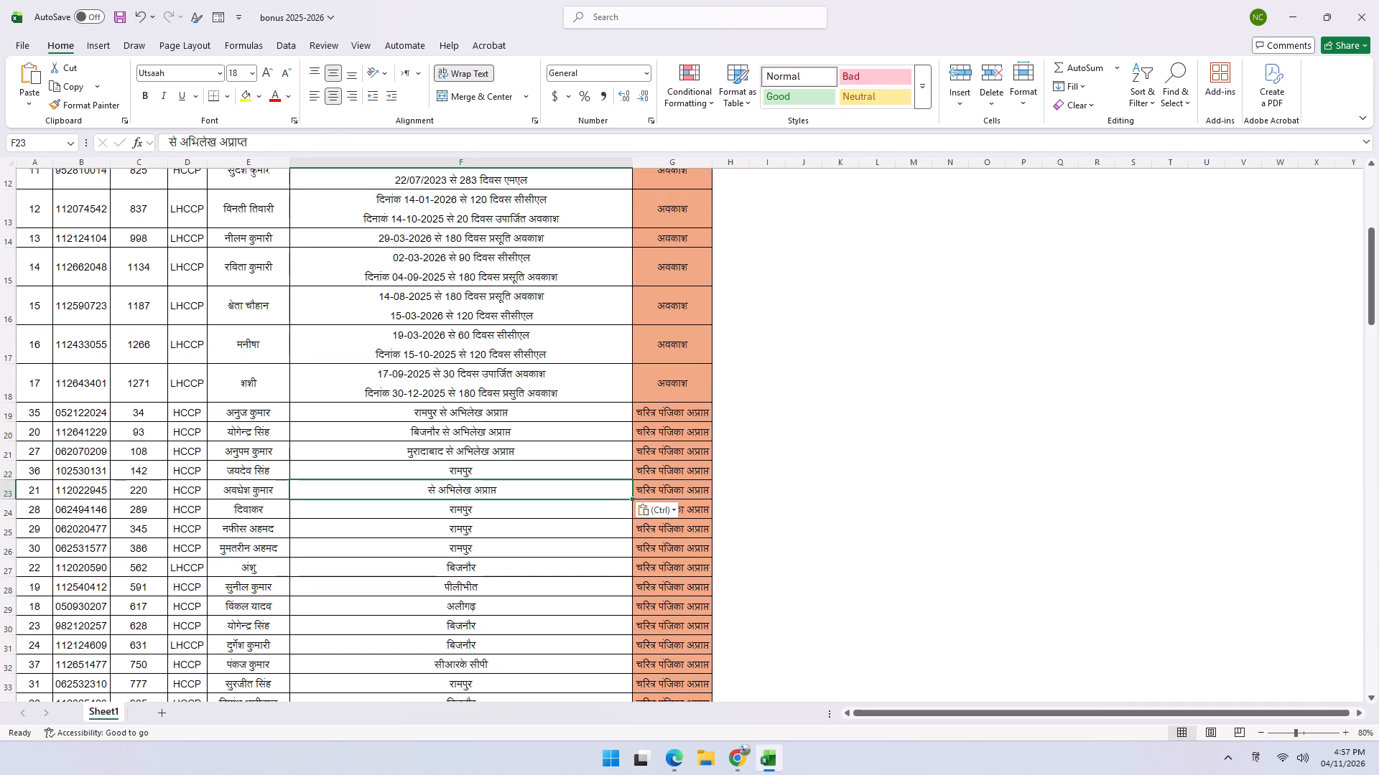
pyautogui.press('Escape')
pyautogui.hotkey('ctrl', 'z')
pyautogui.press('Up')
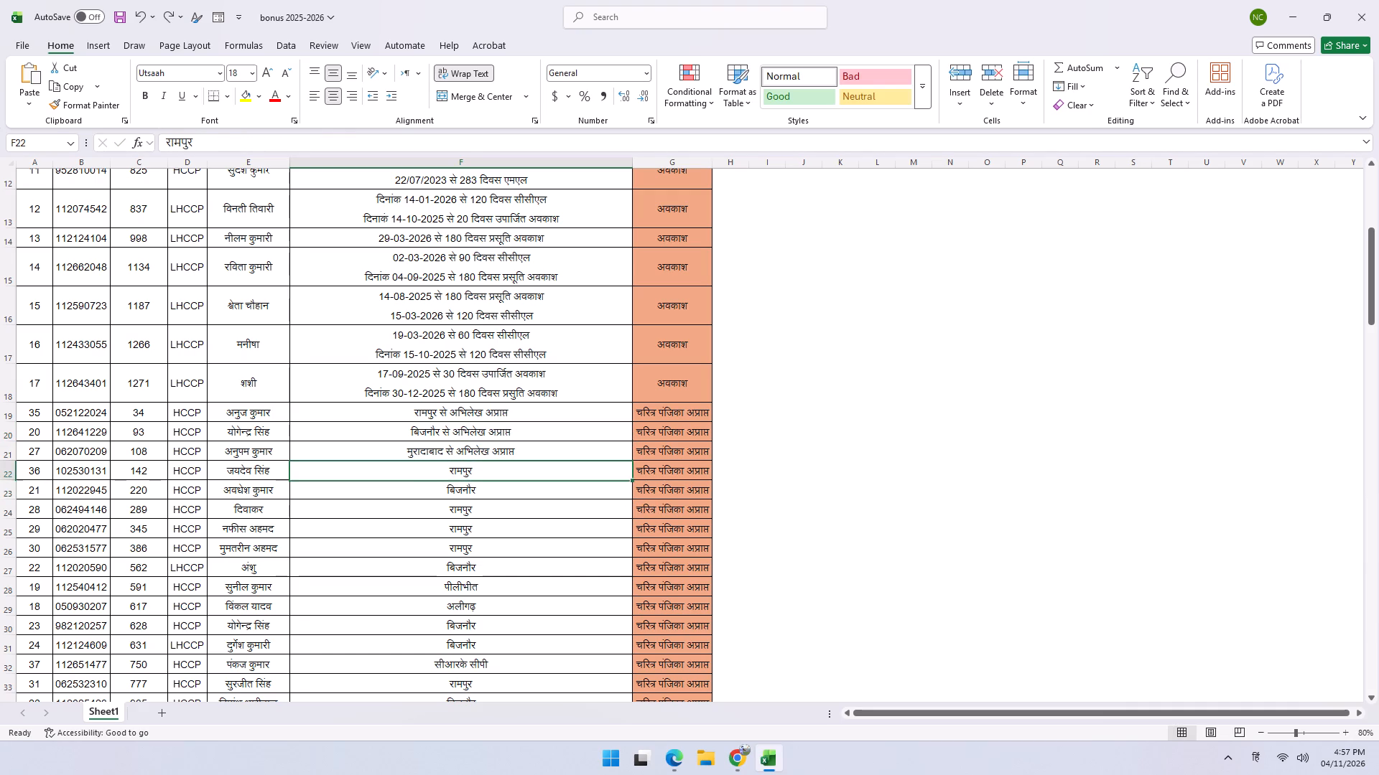
# Complete the विवरण entries in F22 to F25 with "से अभिलेख अप्राप्त" after each district name.
pyautogui.press('F2')
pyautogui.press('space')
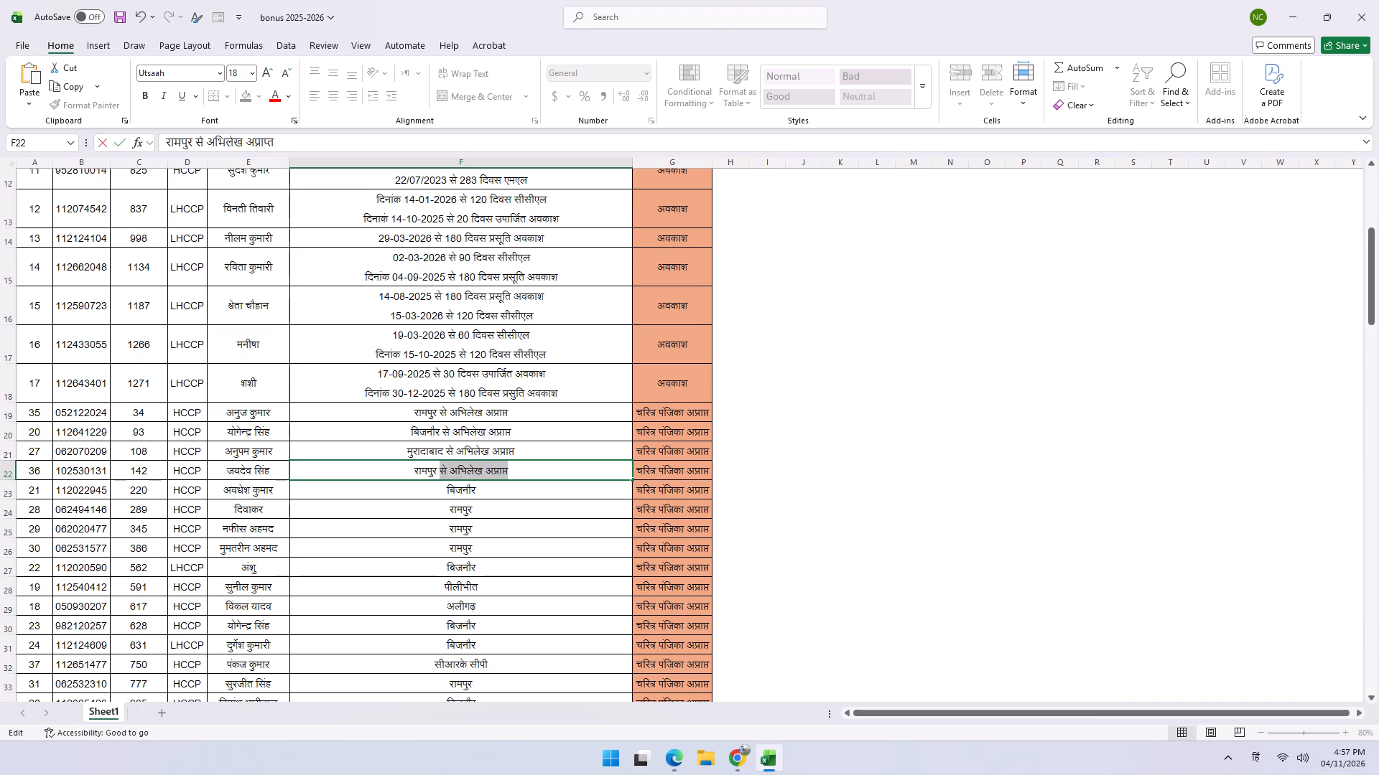
pyautogui.press('Return')
pyautogui.press('F2')
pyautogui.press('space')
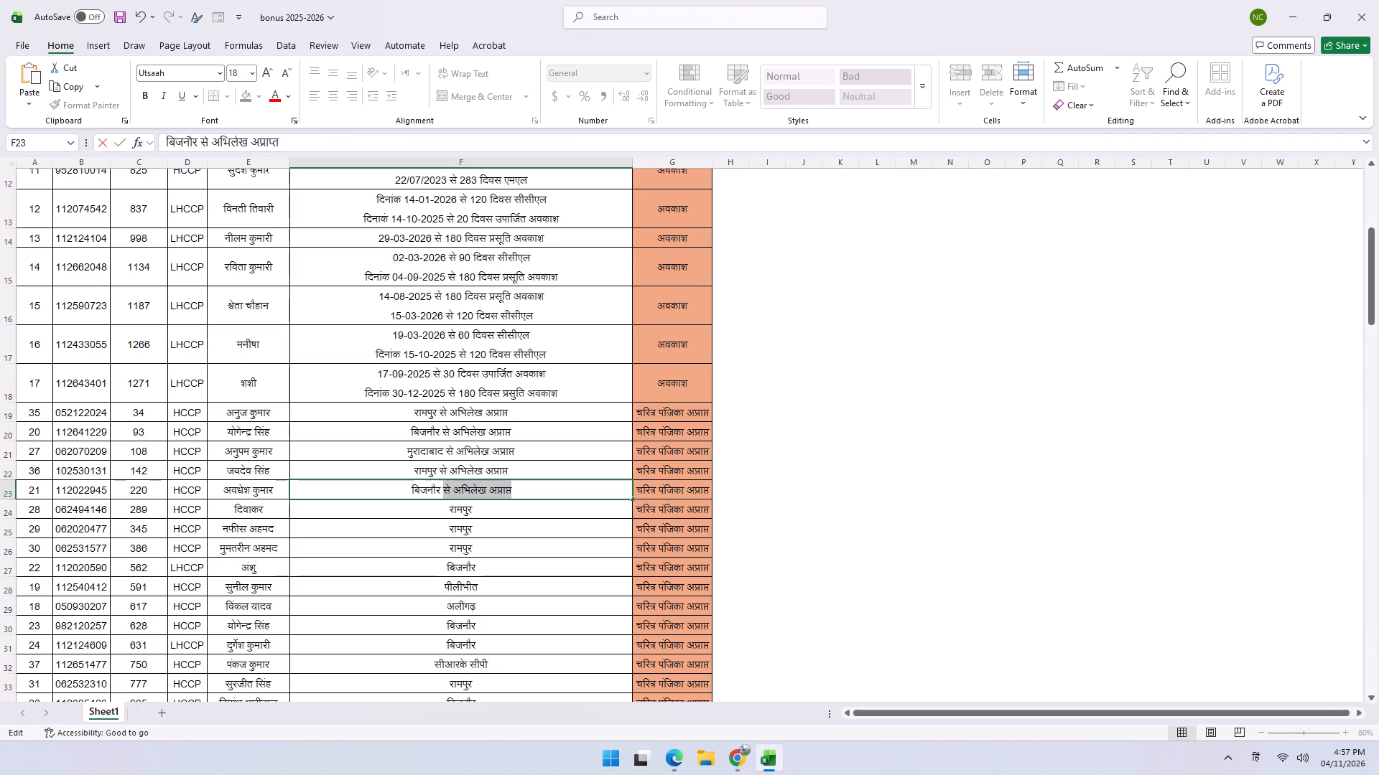
pyautogui.press('Return')
pyautogui.press('F2')
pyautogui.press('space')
pyautogui.press('Return')
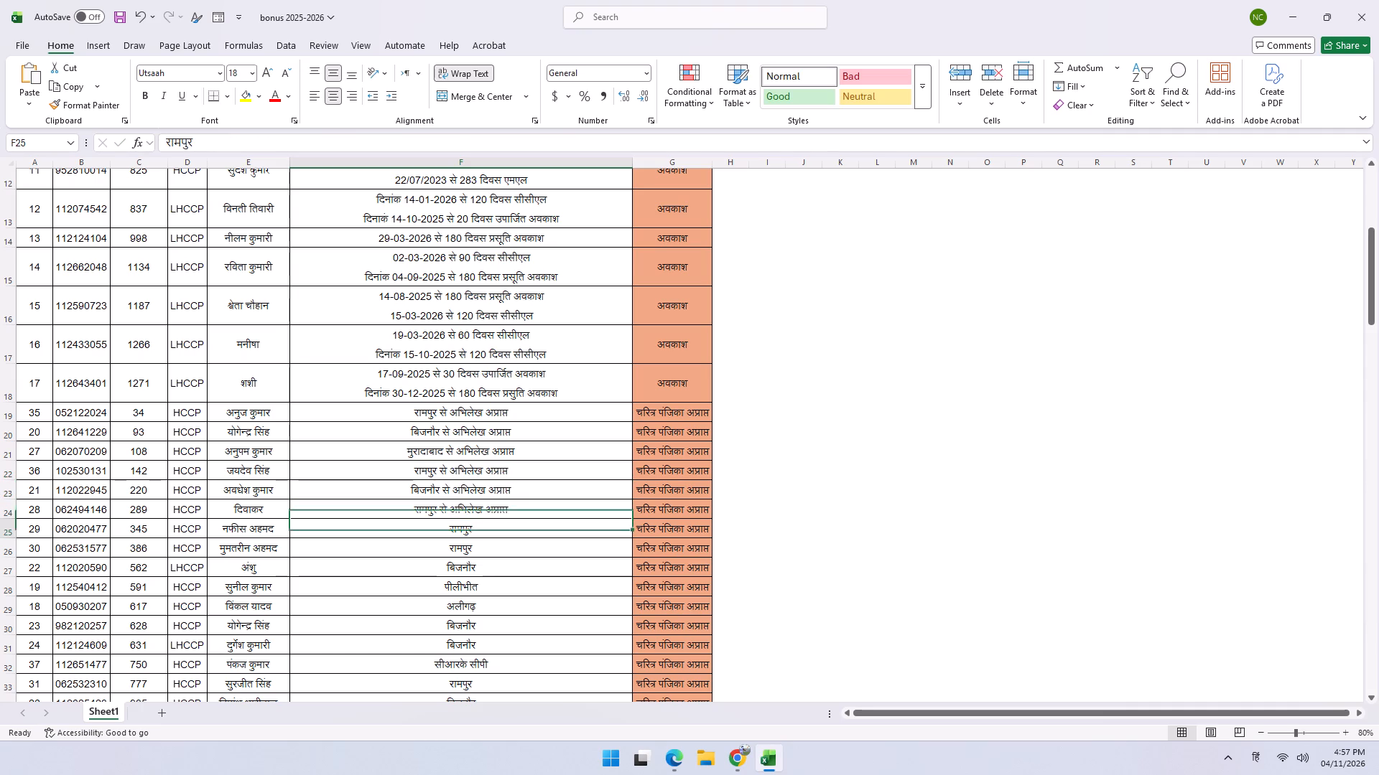
pyautogui.press('F2')
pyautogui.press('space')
pyautogui.press('Return')
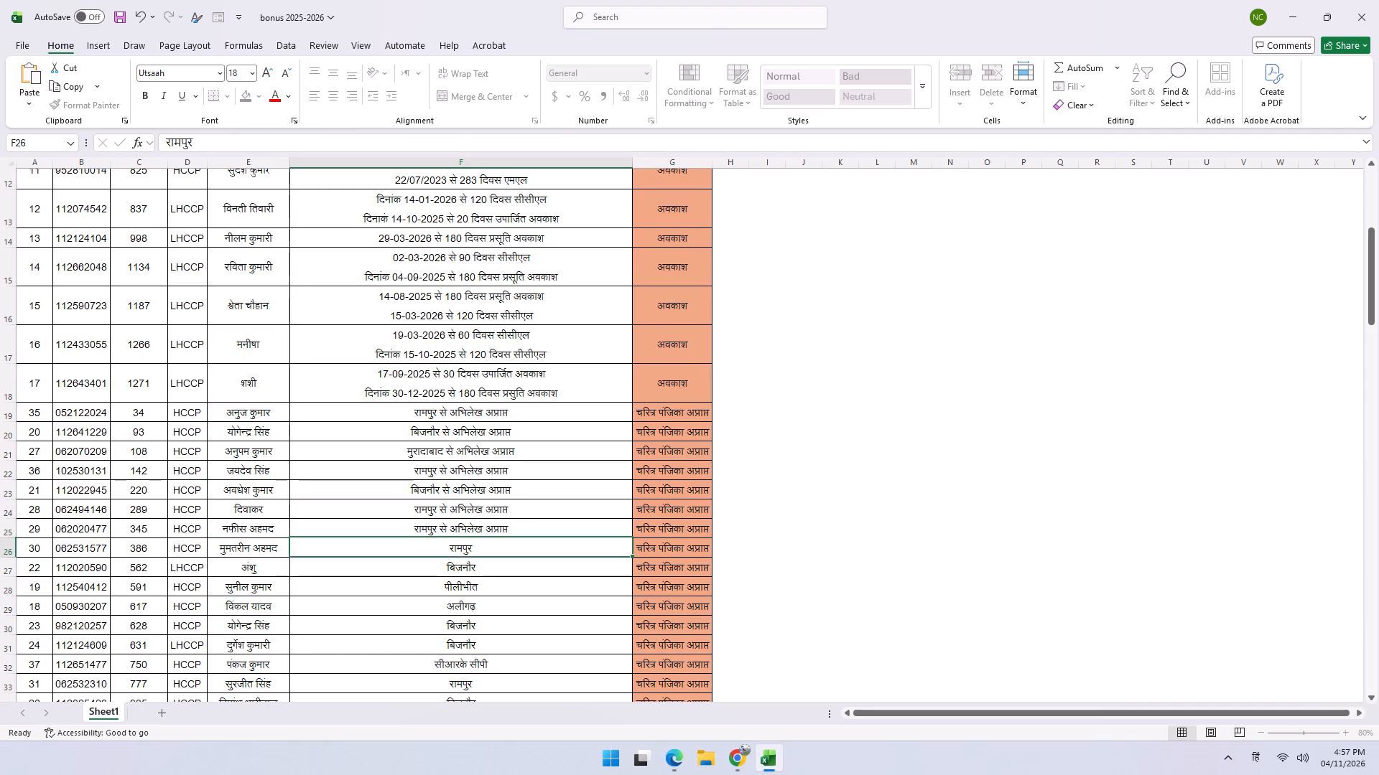
# Add "से अभिलेख अप्राप्त" after रामपुर in F26, बिजनौर in F27 and पीलीभीत in F28.
pyautogui.press('F2')
pyautogui.press('Return')
pyautogui.press('Up')
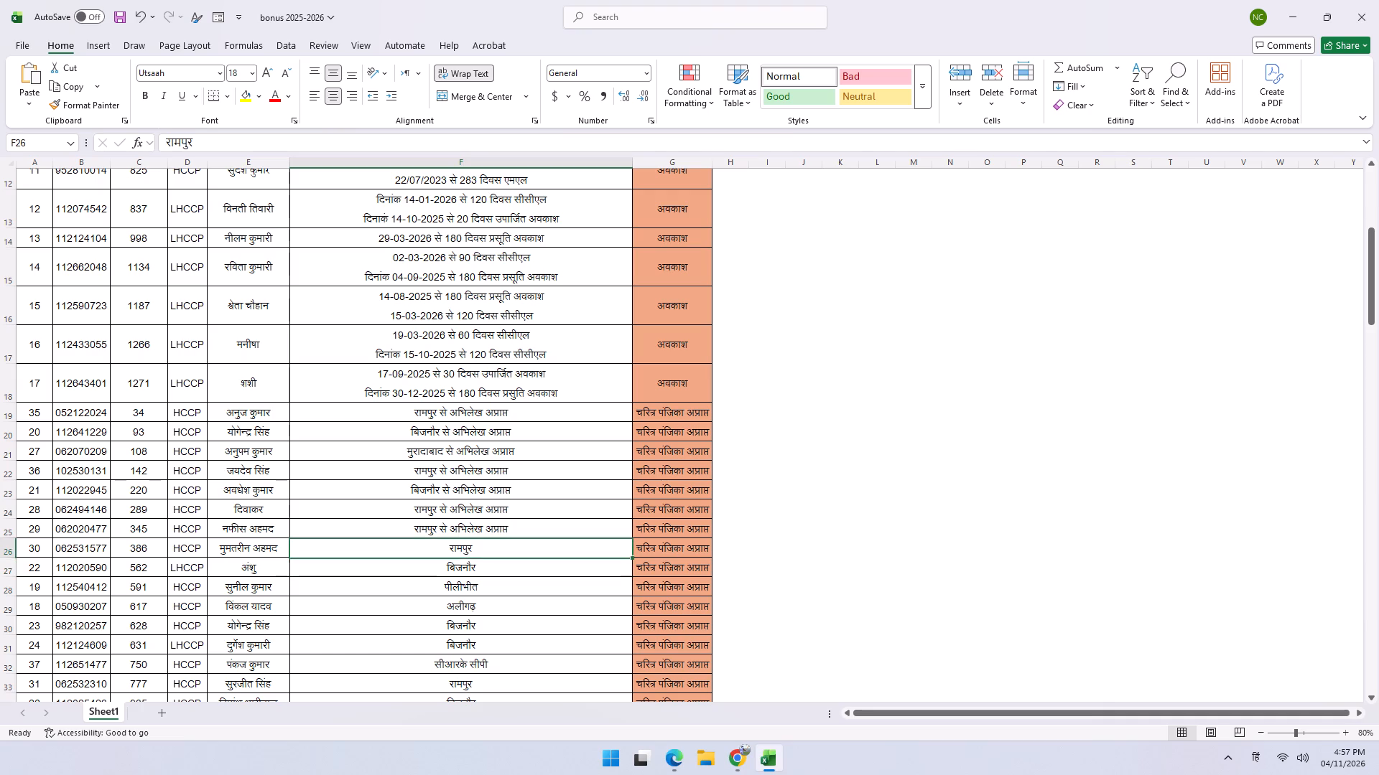
pyautogui.press('F2')
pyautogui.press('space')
pyautogui.press('Return')
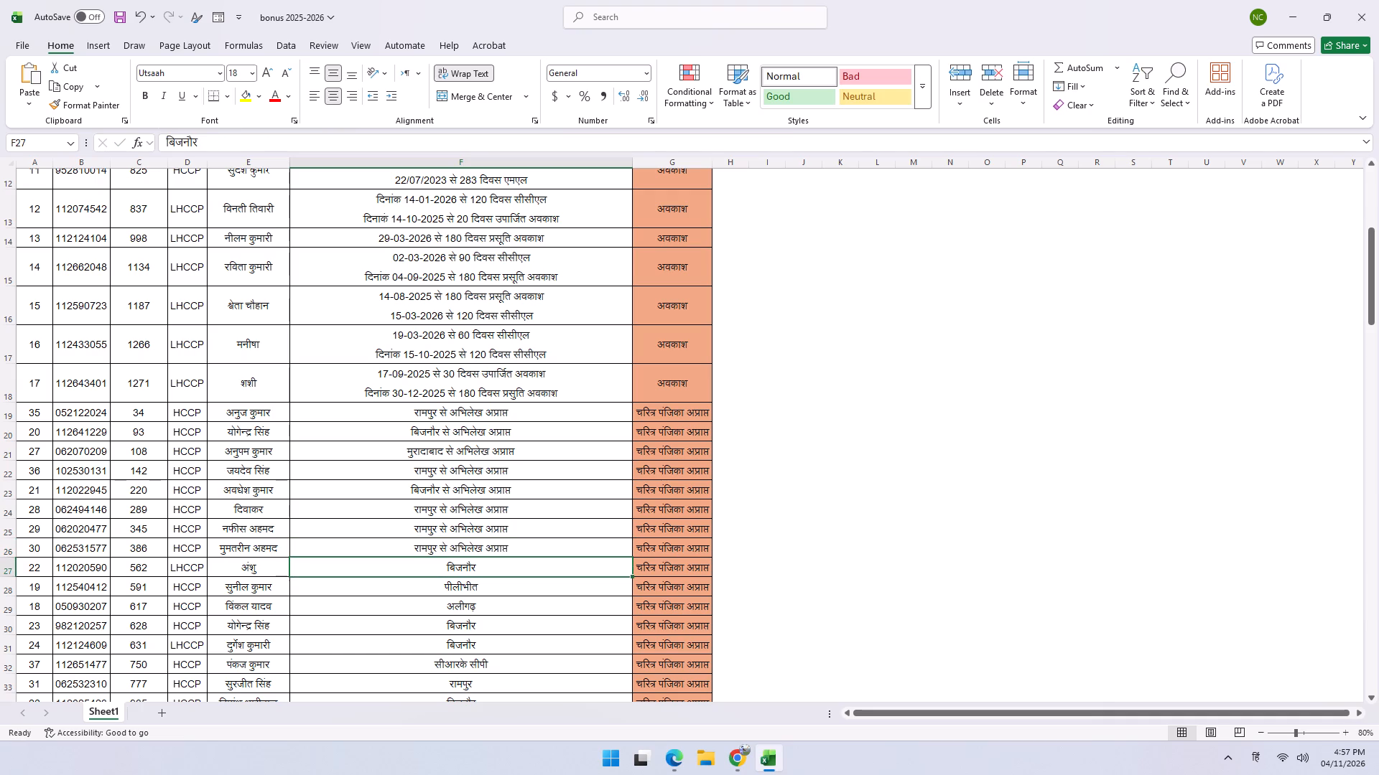
pyautogui.press('F2')
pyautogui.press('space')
pyautogui.press('Return')
pyautogui.press('F2')
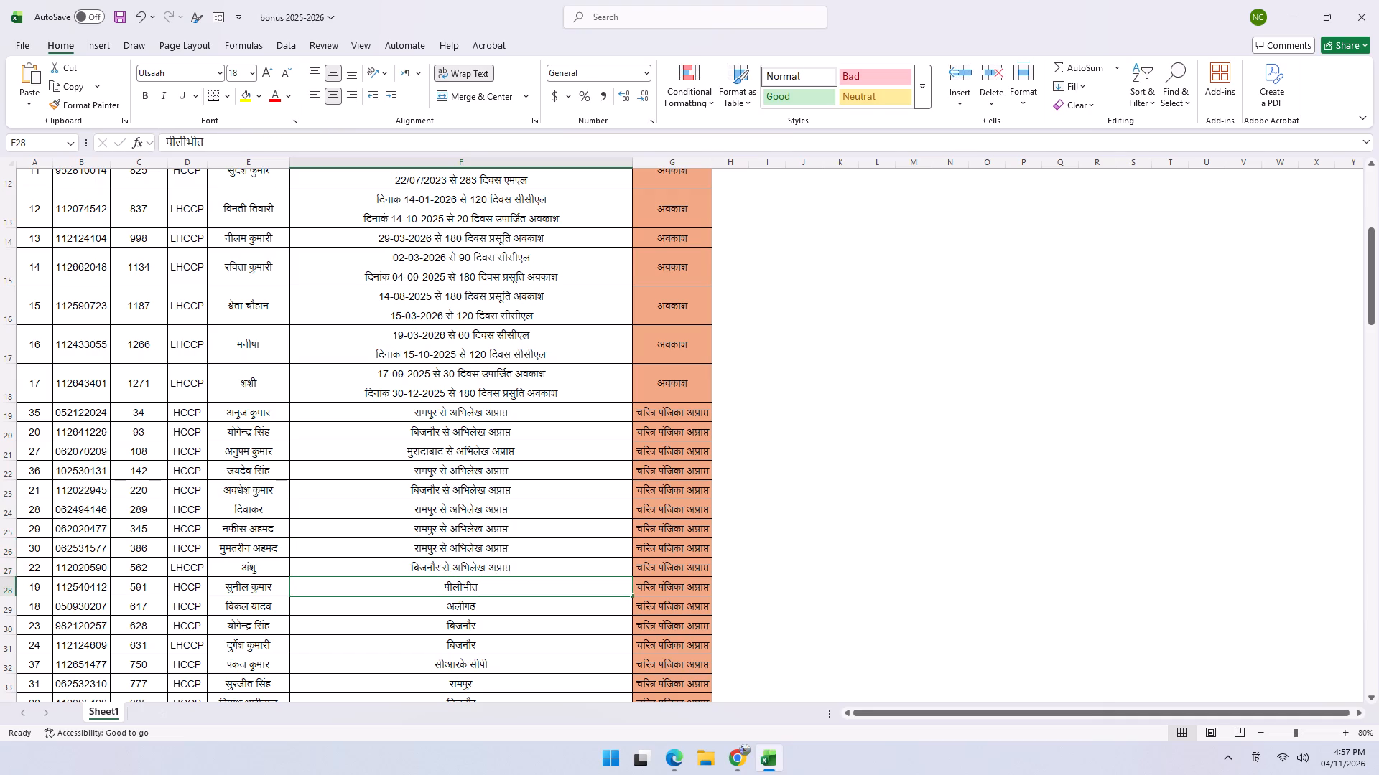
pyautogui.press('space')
pyautogui.hotkey('ctrl', 'v')
pyautogui.press('Return')
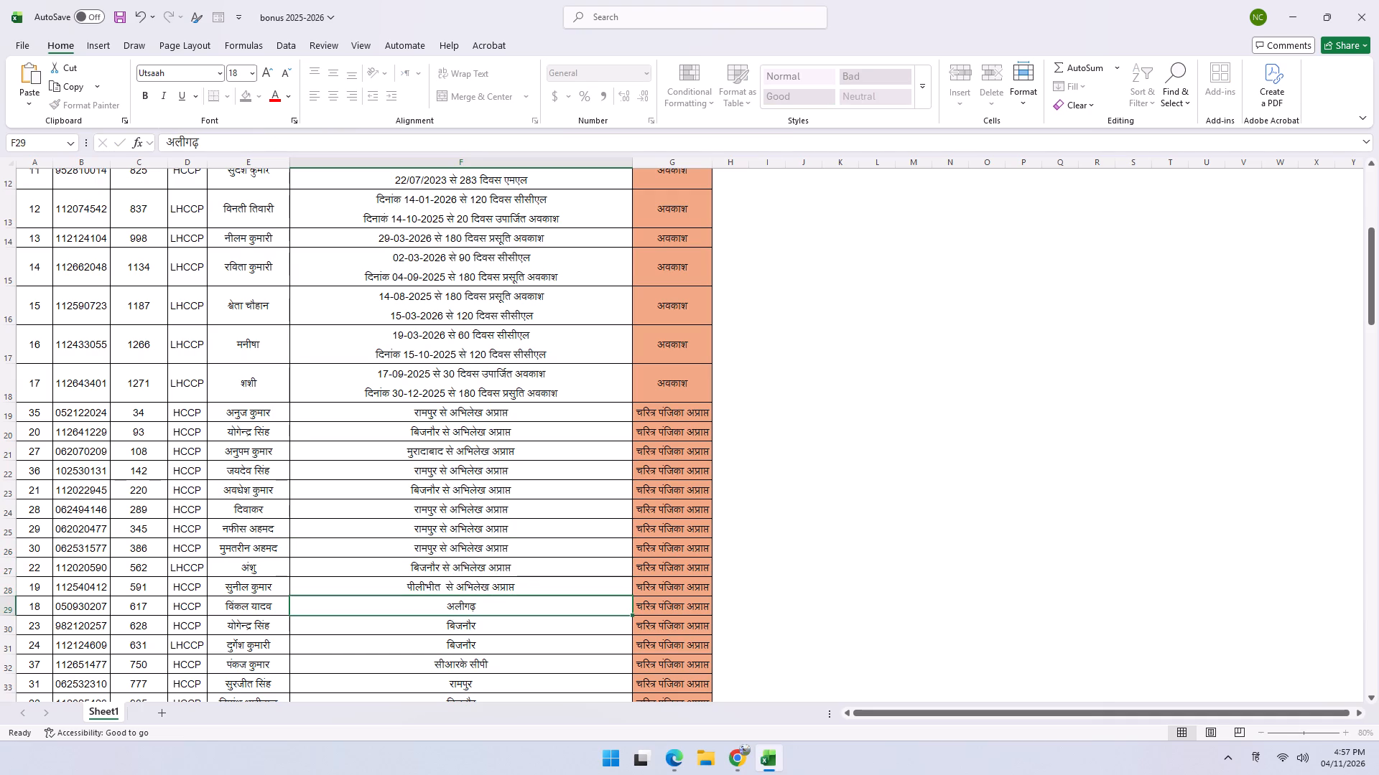
# Add "से अभिलेख अप्राप्त" after अलीगढ़ in F29 and after बिजनौर in F30 and F31.
pyautogui.press('F2')
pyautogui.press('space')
pyautogui.hotkey('ctrl', 'v')
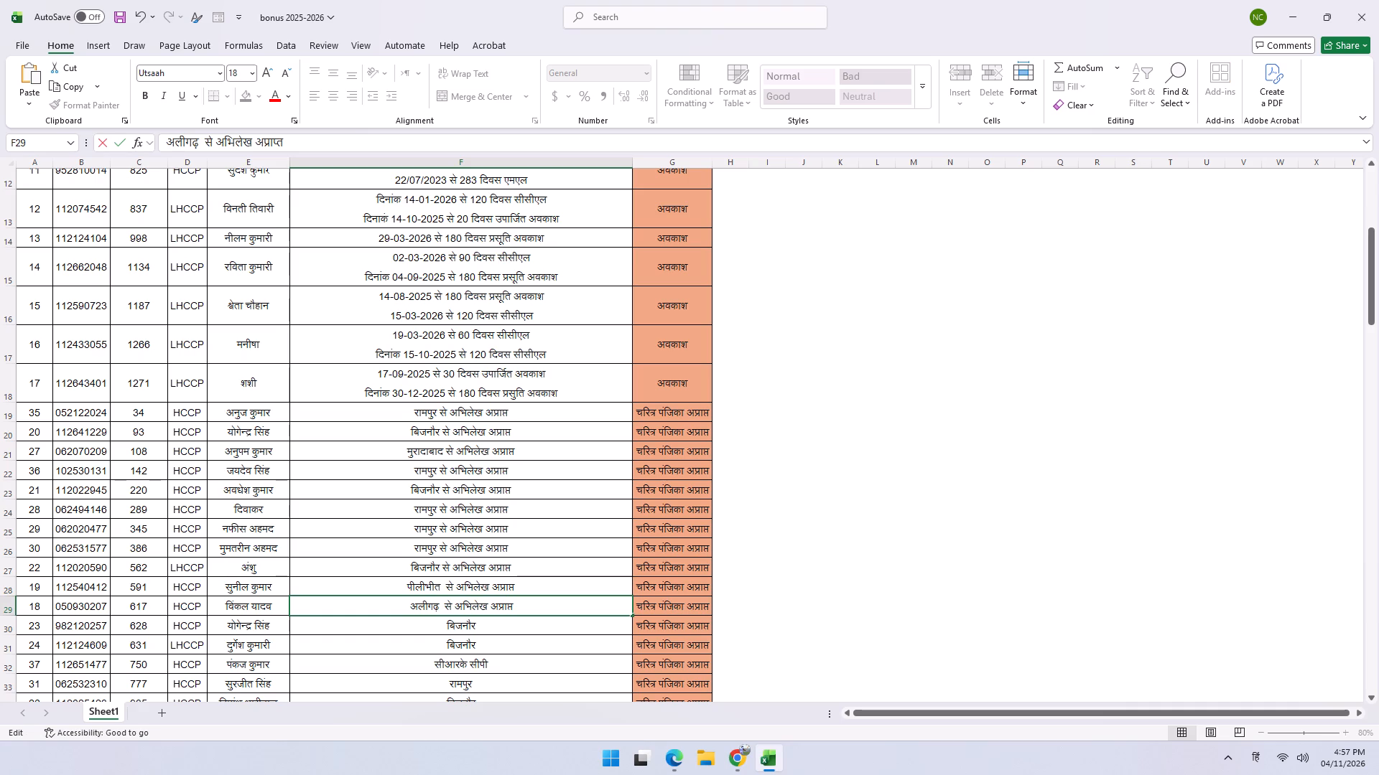
pyautogui.press('Return')
pyautogui.press('F2')
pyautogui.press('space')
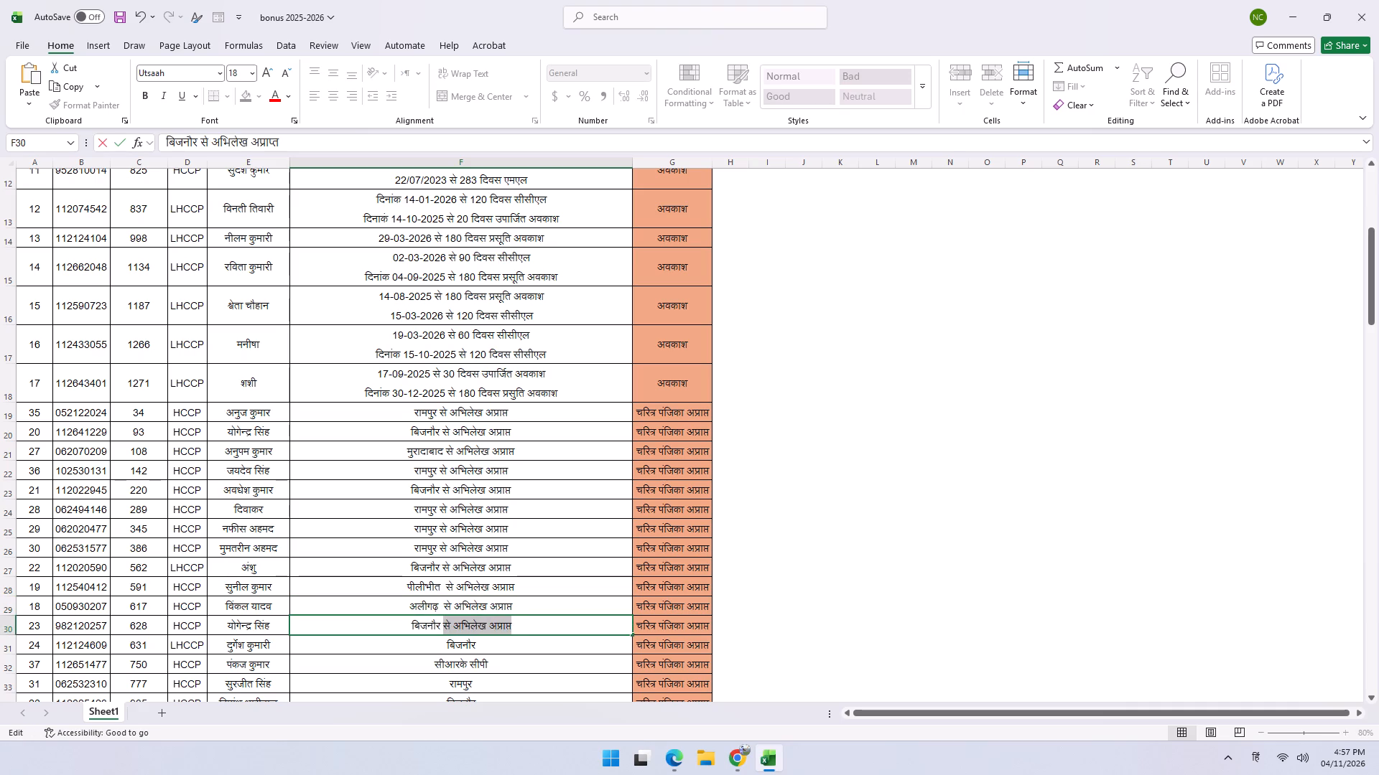
pyautogui.hotkey('ctrl', 'v')
pyautogui.press('Return')
pyautogui.press('F2')
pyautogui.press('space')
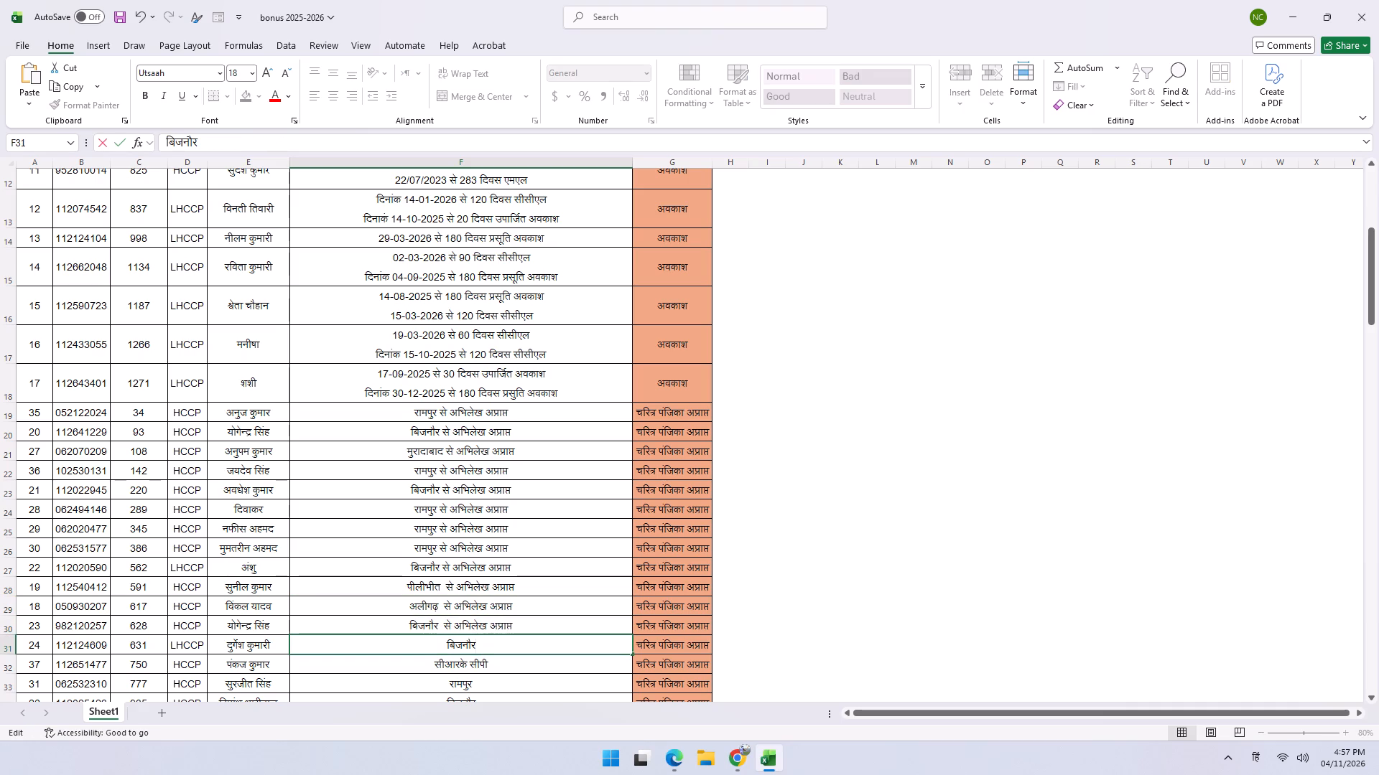
pyautogui.hotkey('ctrl', 'v')
pyautogui.press('Return')
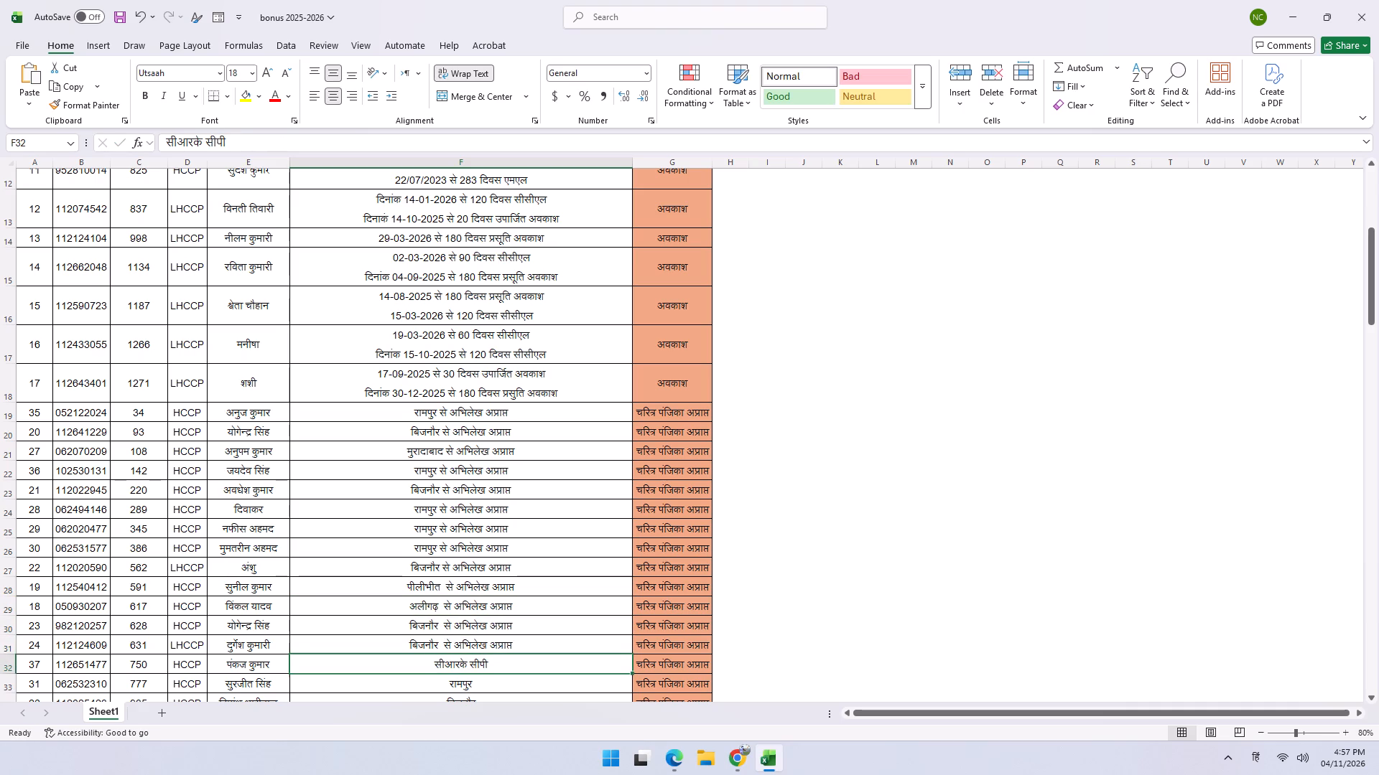
# Delete the entire row 32, the record with सीआरके सीपी in the विवरण column.
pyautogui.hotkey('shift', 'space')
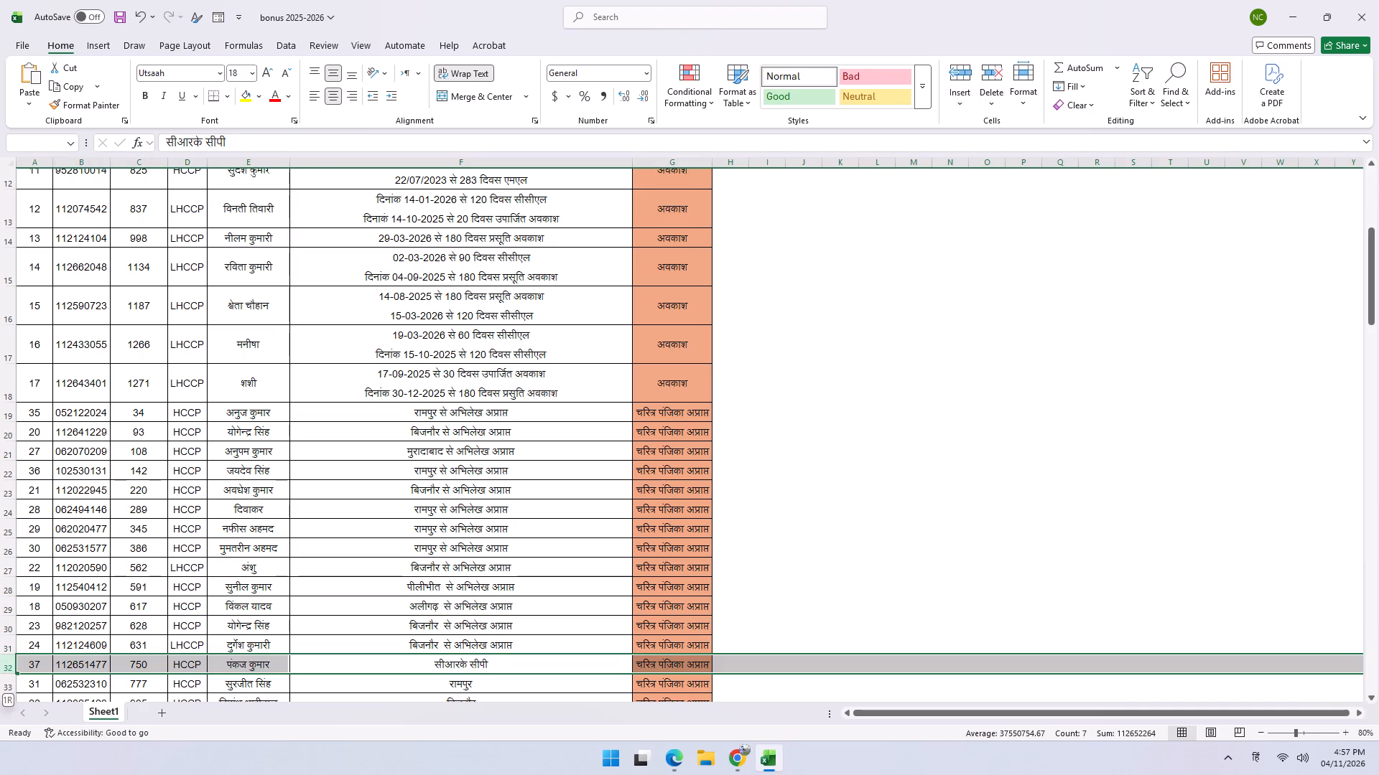
pyautogui.hotkey('ctrl', '-')
pyautogui.press('Right')
pyautogui.press('Left')
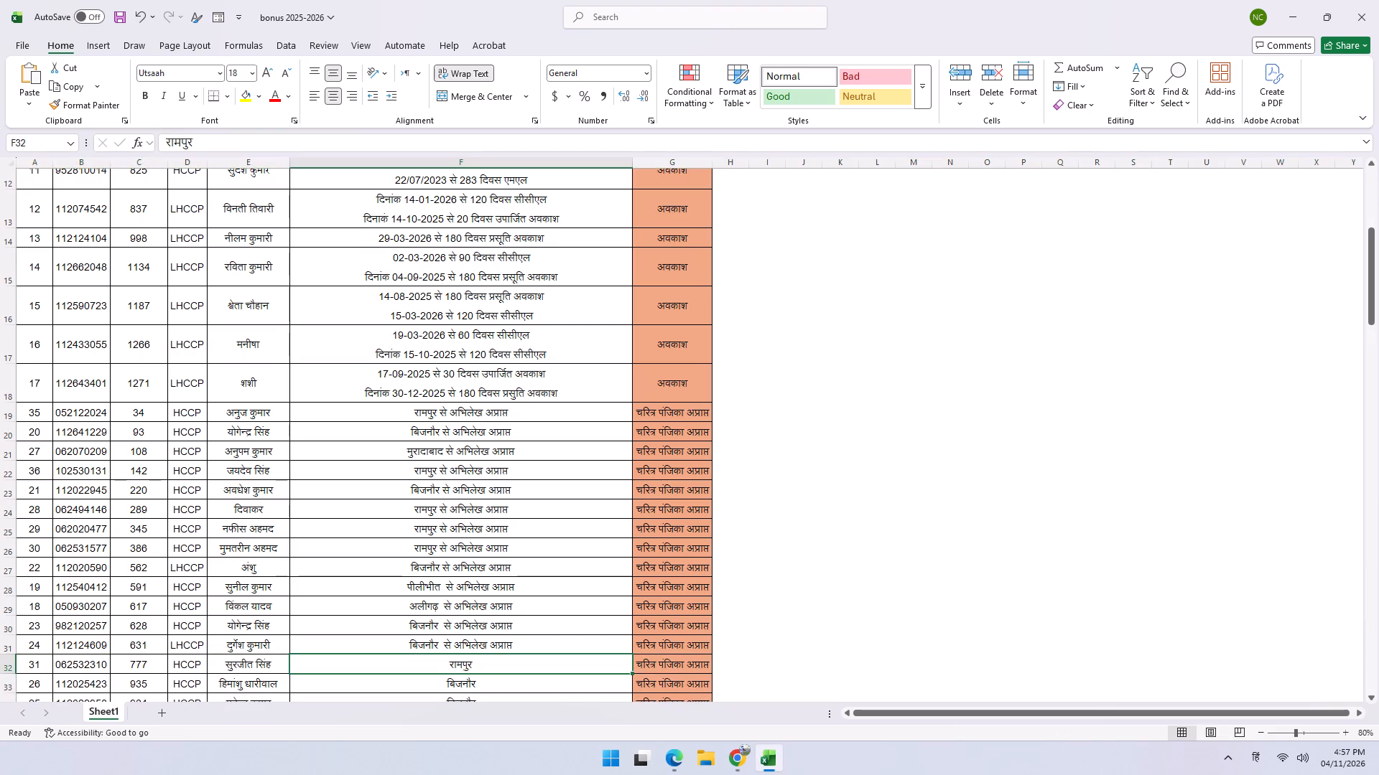
# Add "से अभिलेख अप्राप्त" after रामपुर in F32 and after बिजनौर in F33 and F34.
pyautogui.press('F2')
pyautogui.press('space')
pyautogui.hotkey('ctrl', 'v')
pyautogui.press('Return')
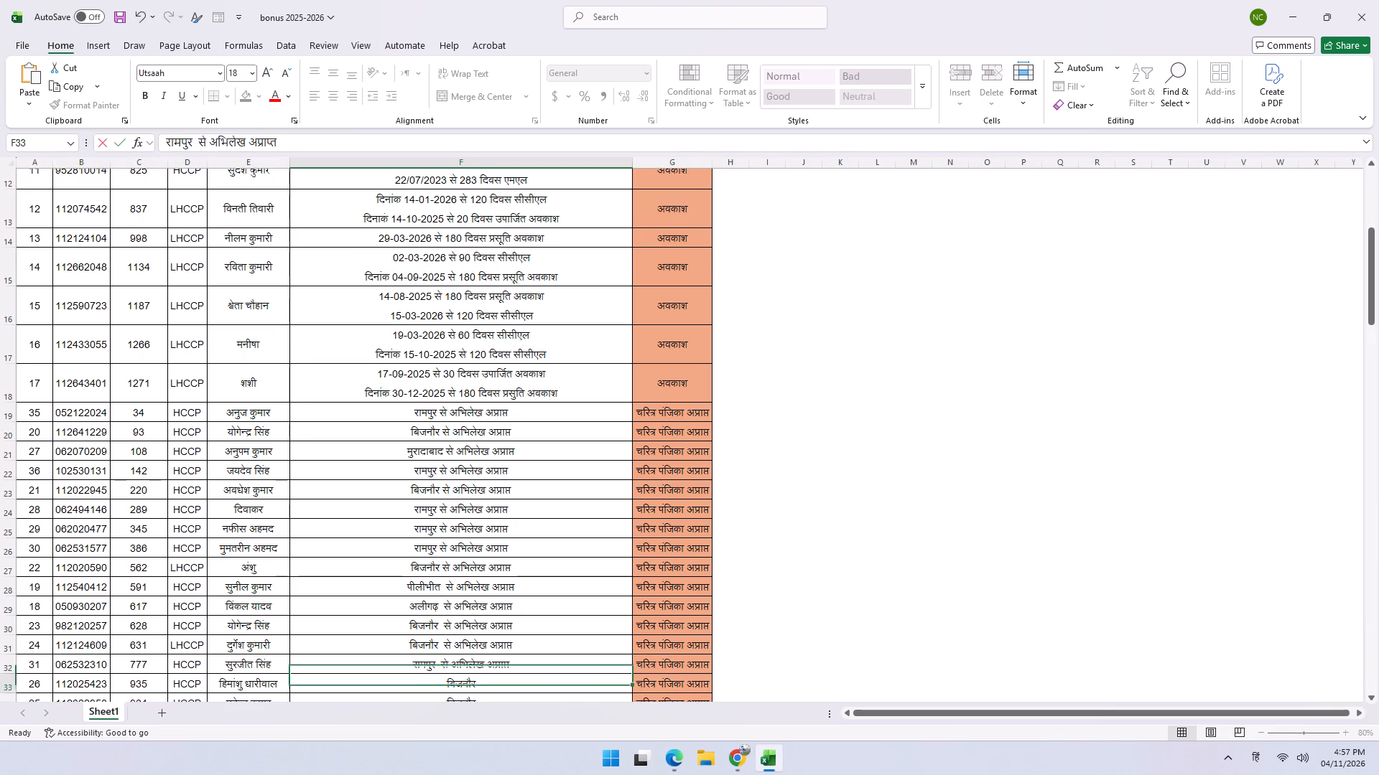
pyautogui.press('F2')
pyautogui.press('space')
pyautogui.hotkey('ctrl', 'v')
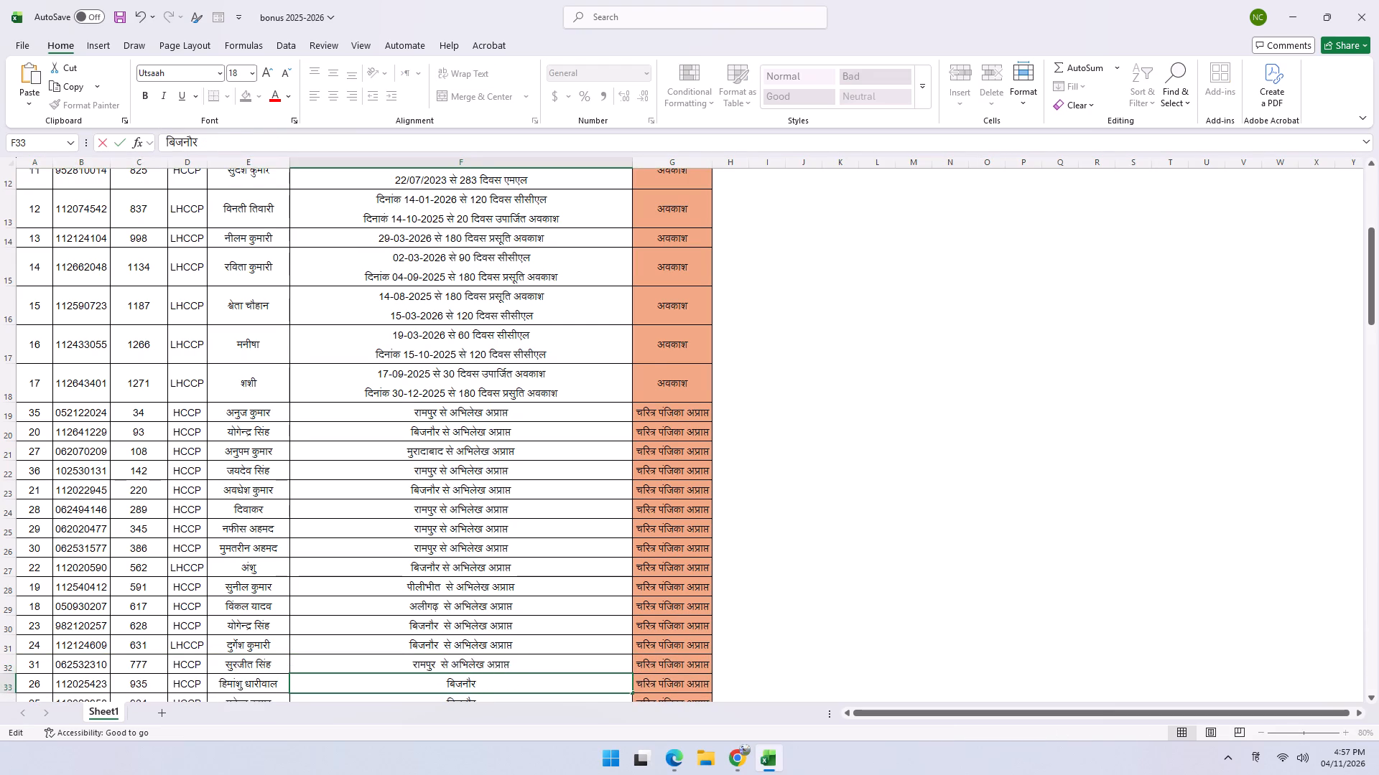
pyautogui.press('Return')
pyautogui.press('F2')
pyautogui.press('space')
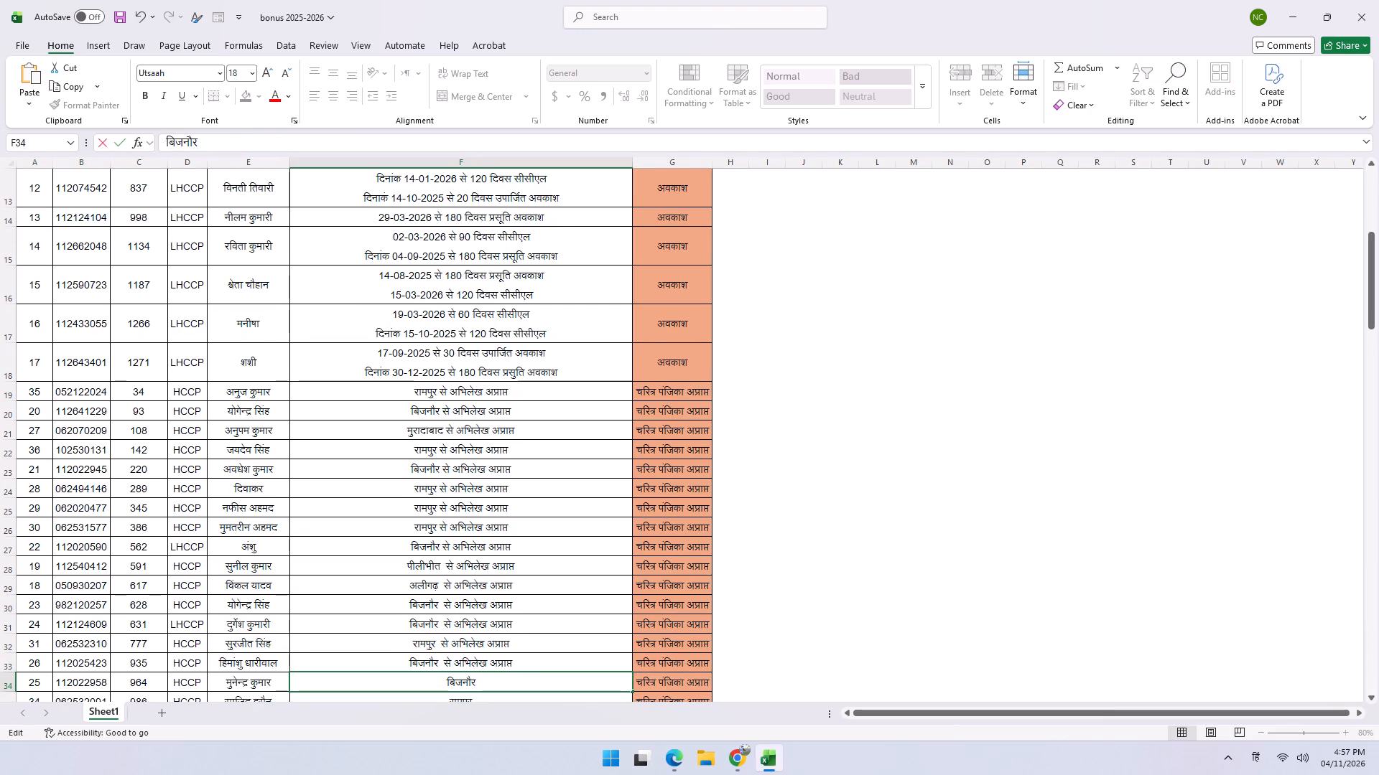
pyautogui.hotkey('ctrl', 'v')
pyautogui.press('Return')
# Add "से अभिलेख अप्राप्त" after रामपुर in F35, F36 and F37.
pyautogui.press('F2')
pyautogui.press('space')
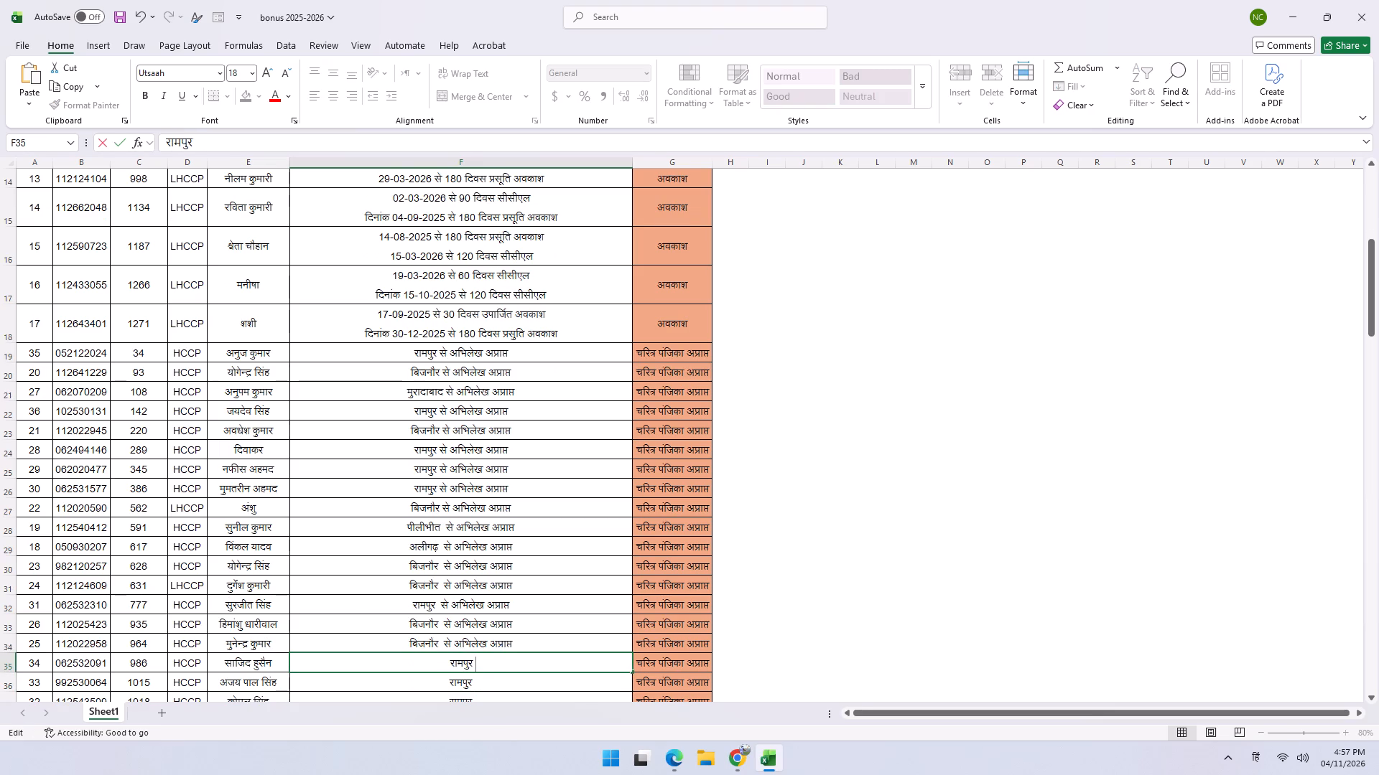
pyautogui.hotkey('ctrl', 'v')
pyautogui.press('Return')
pyautogui.press('F2')
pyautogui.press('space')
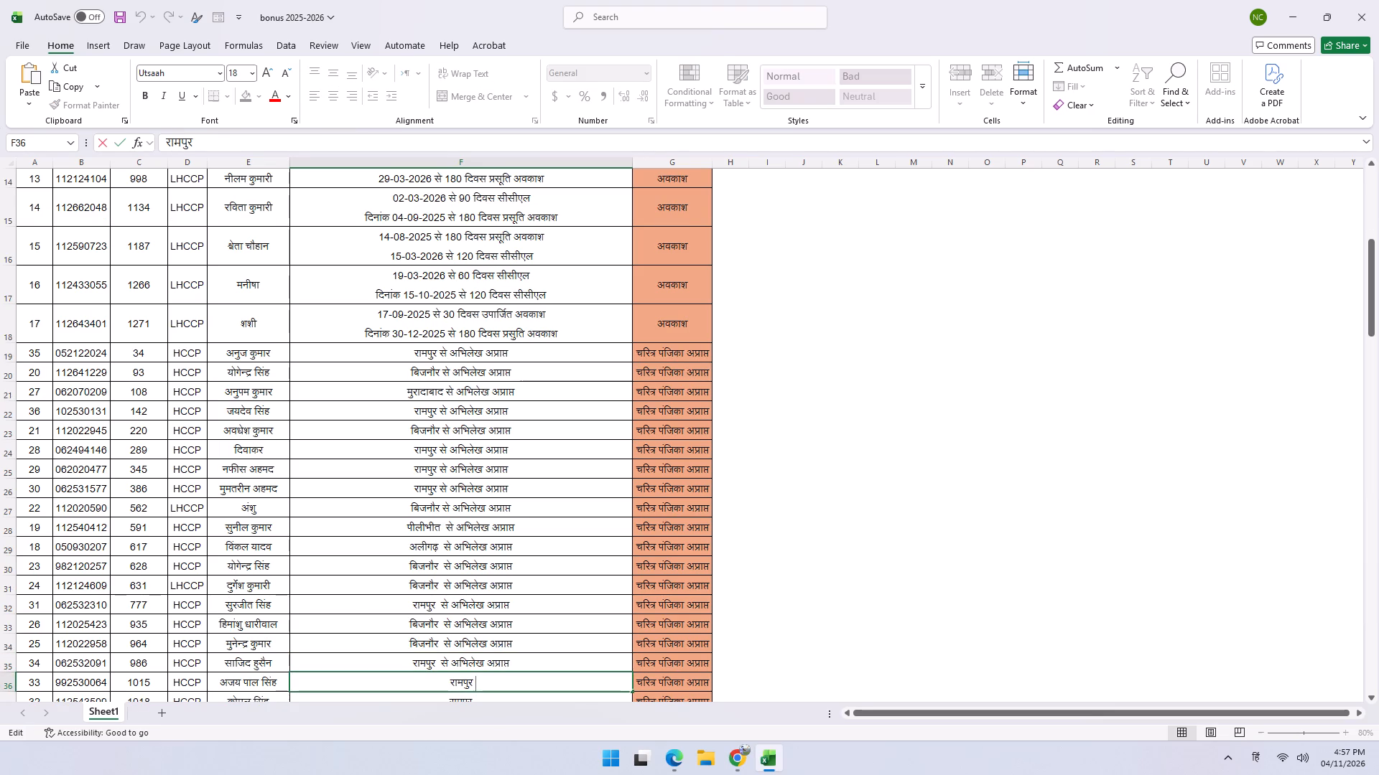
pyautogui.hotkey('ctrl', 'v')
pyautogui.press('Return')
pyautogui.press('F2')
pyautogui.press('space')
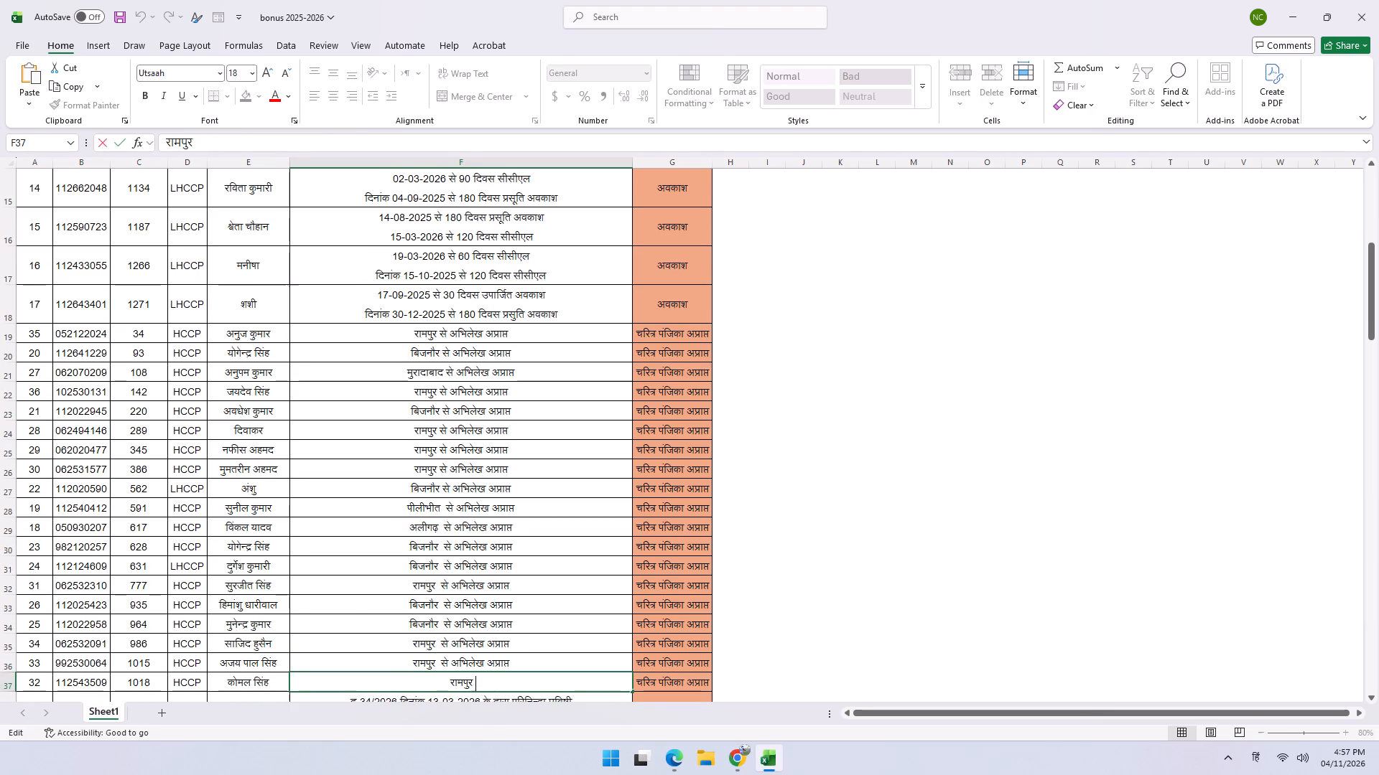
pyautogui.hotkey('ctrl', 'v')
pyautogui.press('Return')
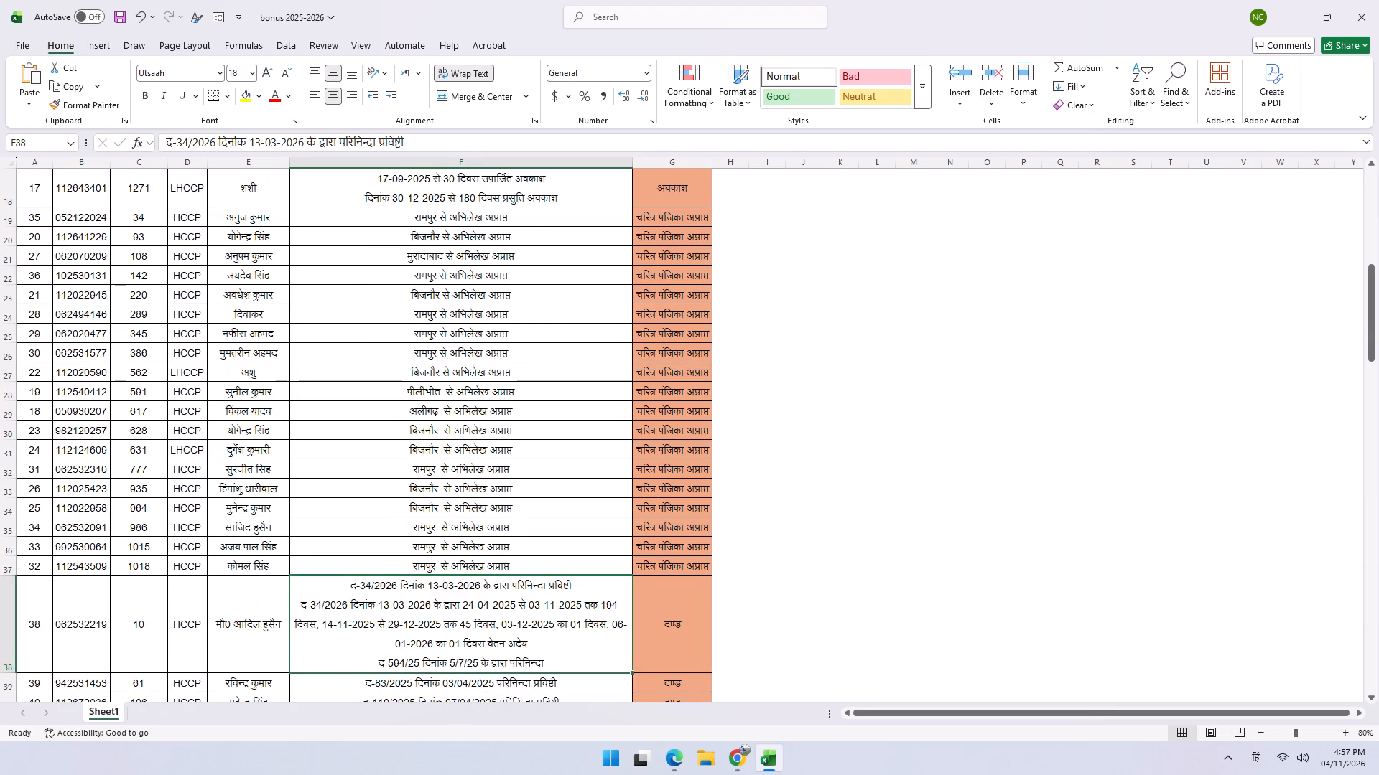
# Review the विवरण and category entries through the दण्ड and निलम्बन sections and back up to the list's title.
pyautogui.scroll(-6, 827, 438)
pyautogui.scroll(-3, 509, 457)
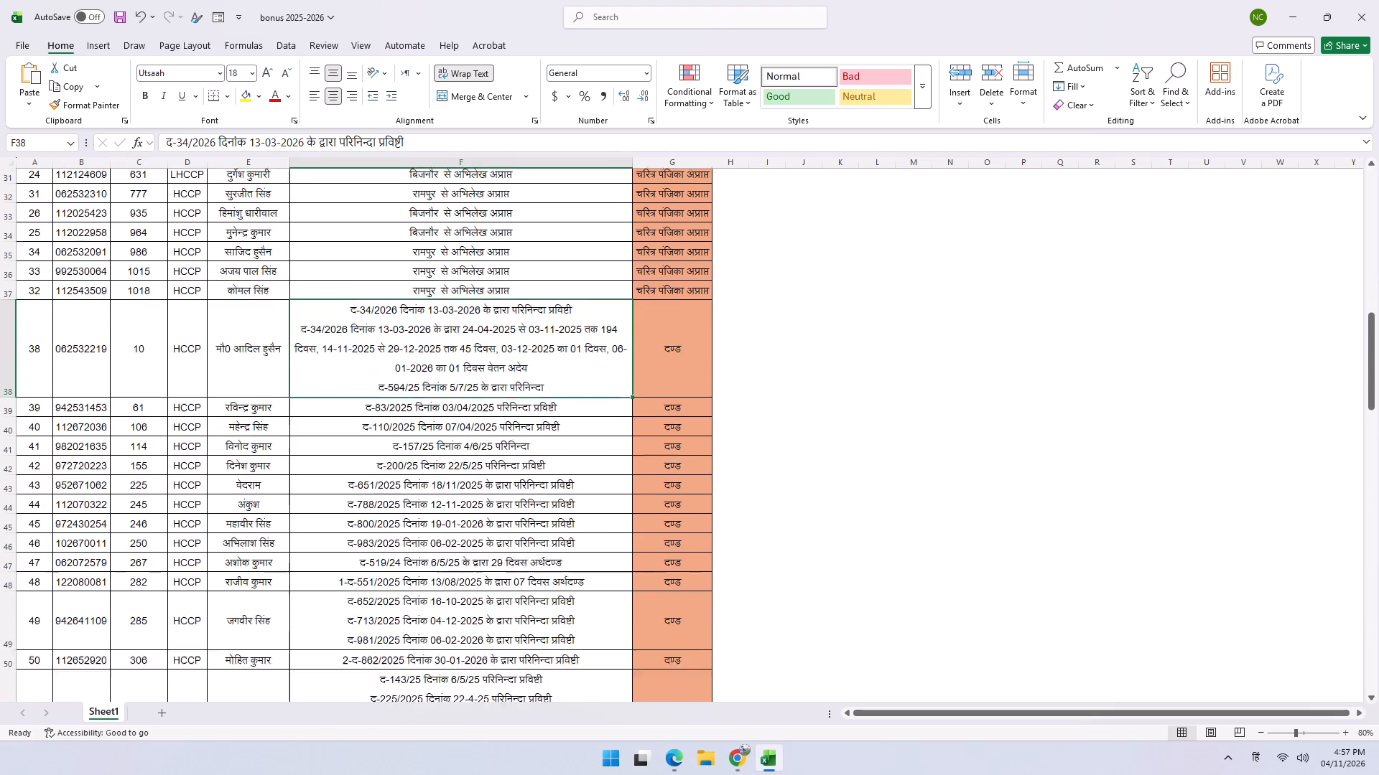
pyautogui.scroll(-1, 510, 459)
pyautogui.scroll(-20, 557, 460)
pyautogui.scroll(-4, 557, 460)
pyautogui.scroll(1, 580, 487)
pyautogui.scroll(-3, 580, 487)
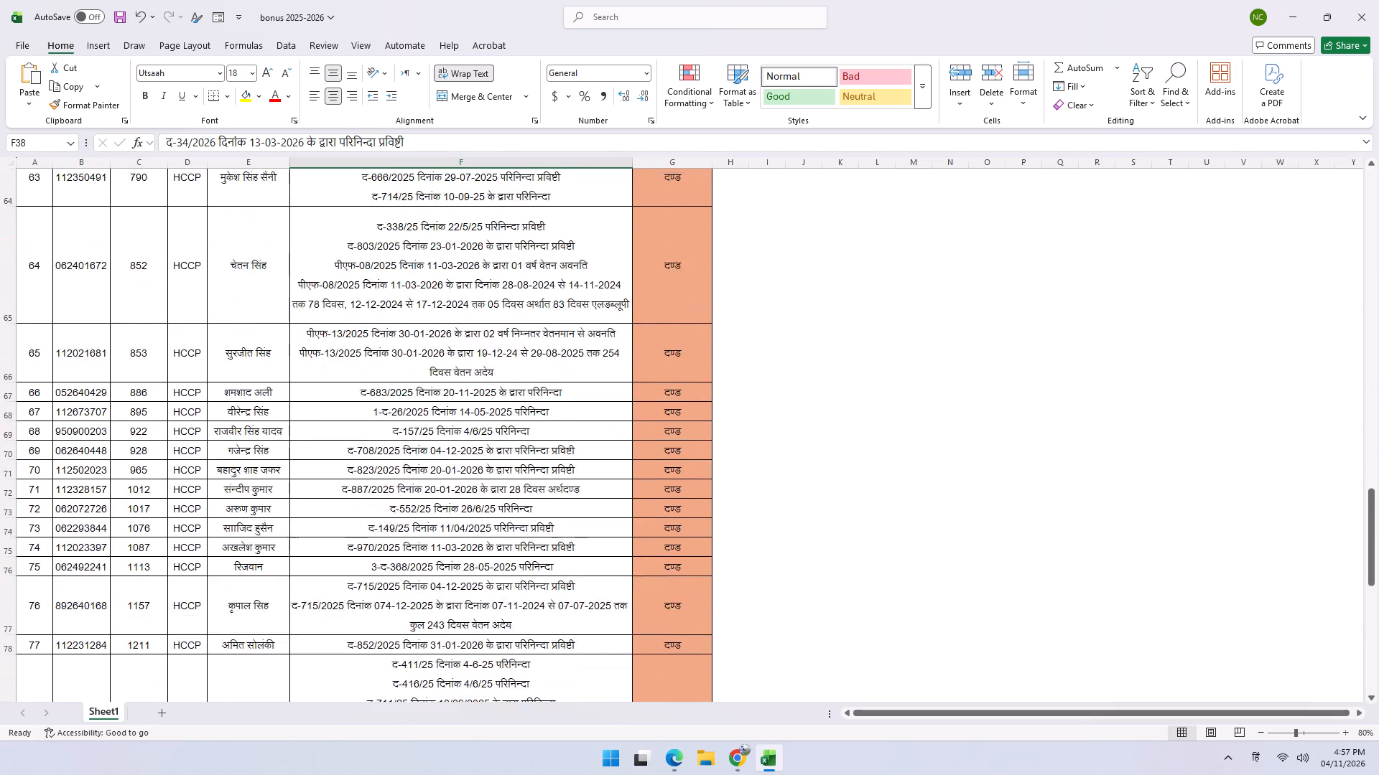
pyautogui.scroll(-11, 580, 487)
pyautogui.scroll(-11, 549, 487)
pyautogui.scroll(3, 543, 485)
pyautogui.scroll(-1, 542, 485)
pyautogui.scroll(1, 542, 485)
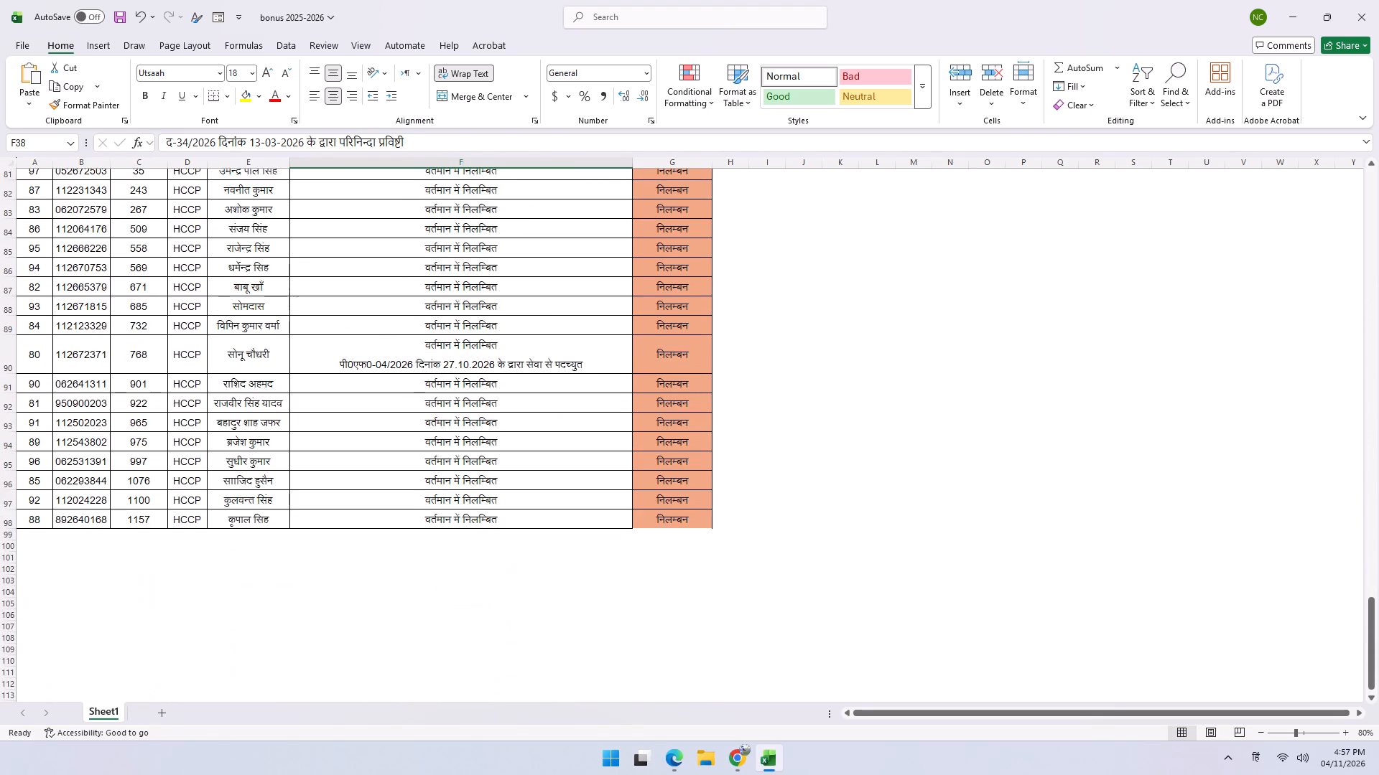
pyautogui.scroll(5, 542, 485)
pyautogui.scroll(-1, 542, 485)
pyautogui.scroll(12, 542, 485)
pyautogui.scroll(-1, 542, 484)
pyautogui.scroll(6, 542, 484)
pyautogui.scroll(-1, 542, 484)
pyautogui.scroll(13, 542, 484)
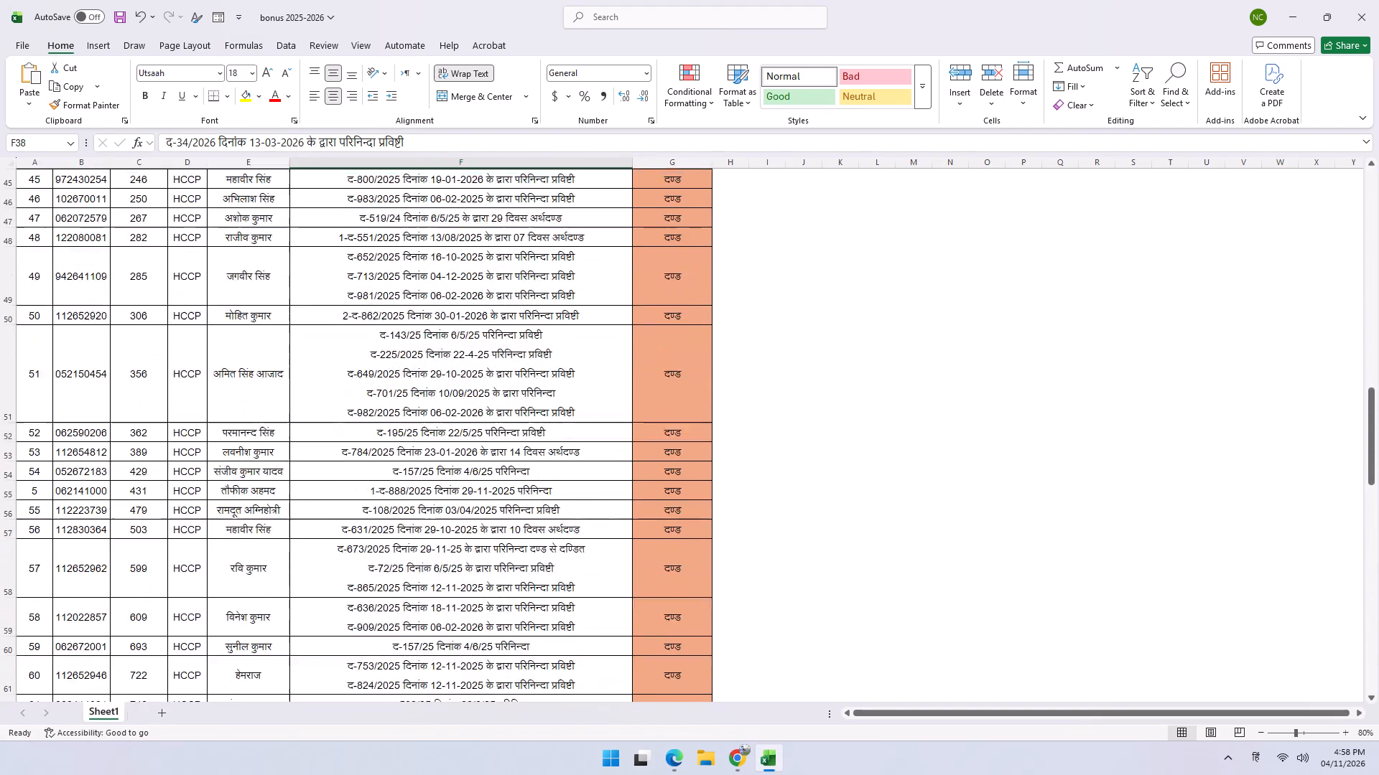
pyautogui.scroll(20, 542, 484)
pyautogui.scroll(10, 542, 484)
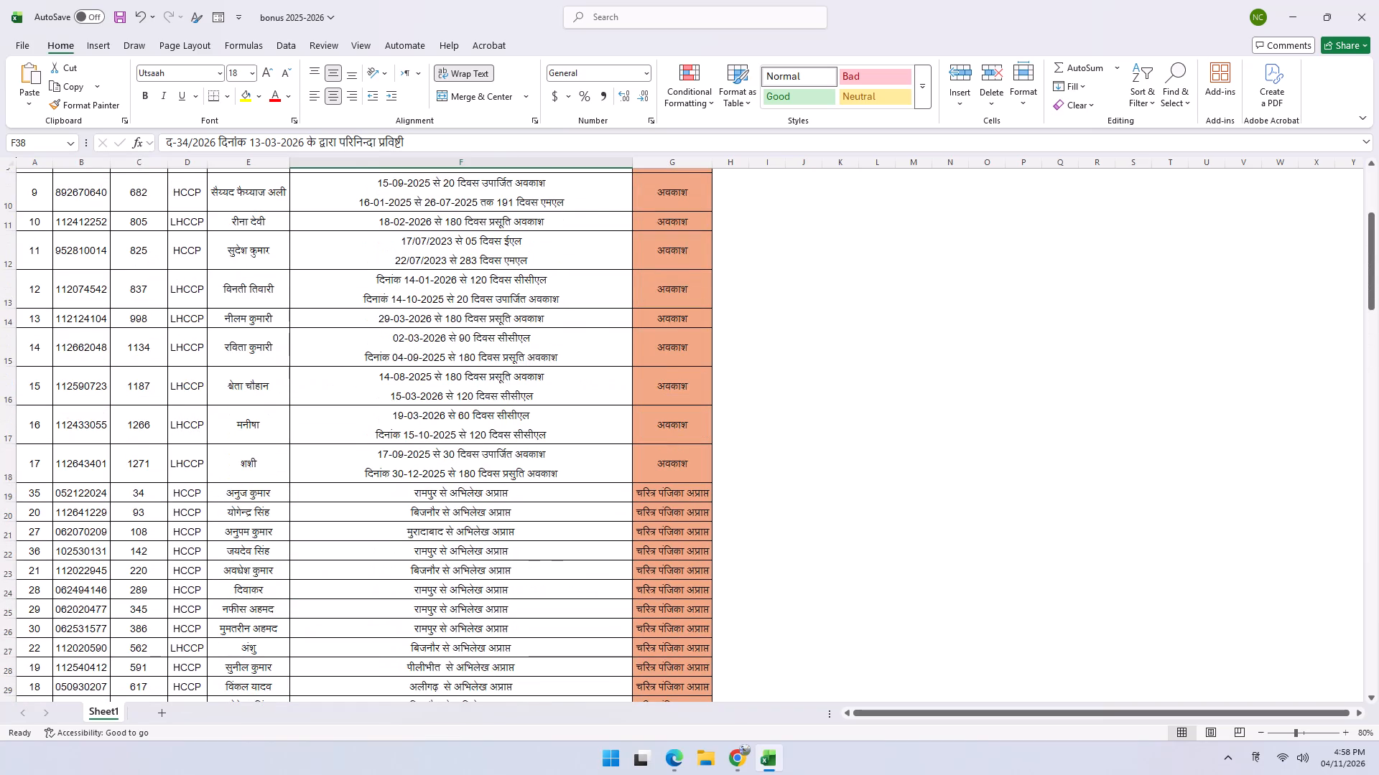
pyautogui.scroll(1, 539, 482)
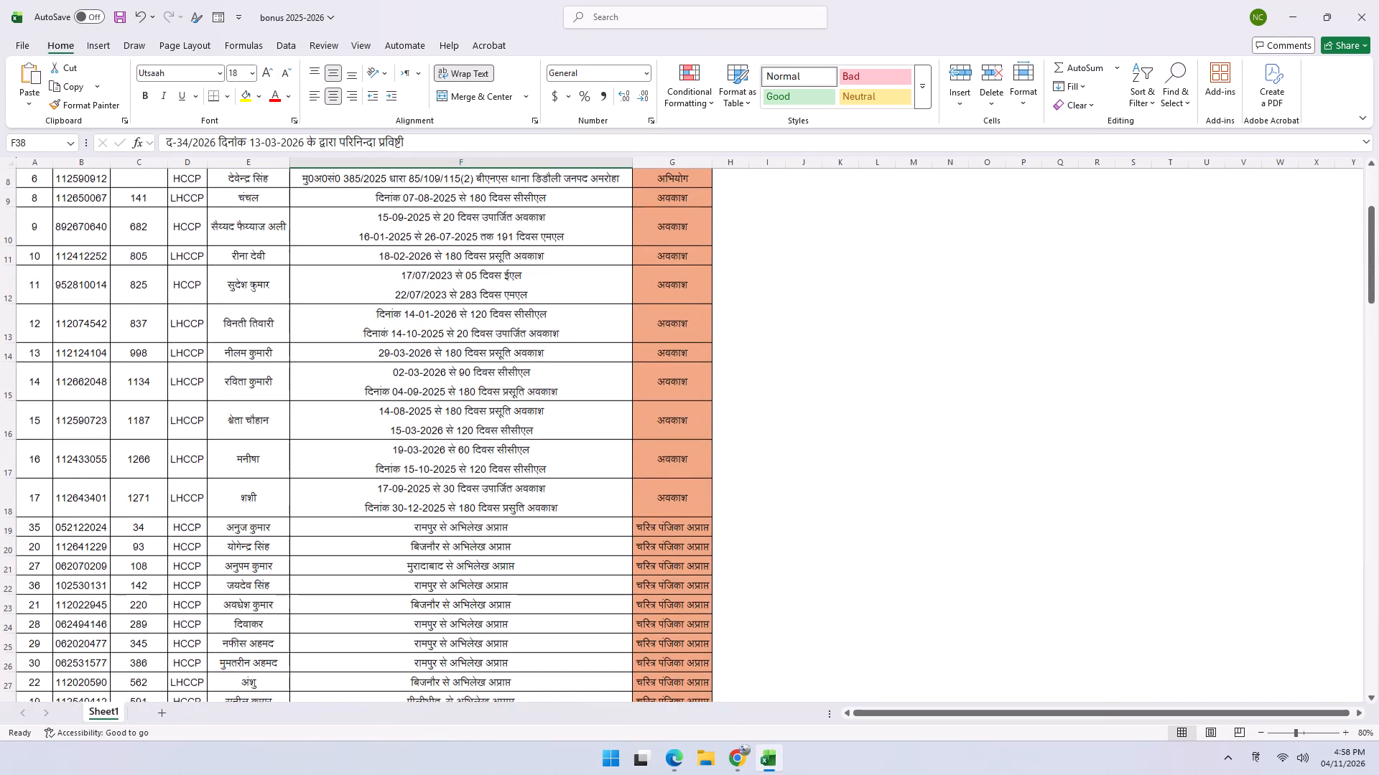
pyautogui.scroll(9, 539, 482)
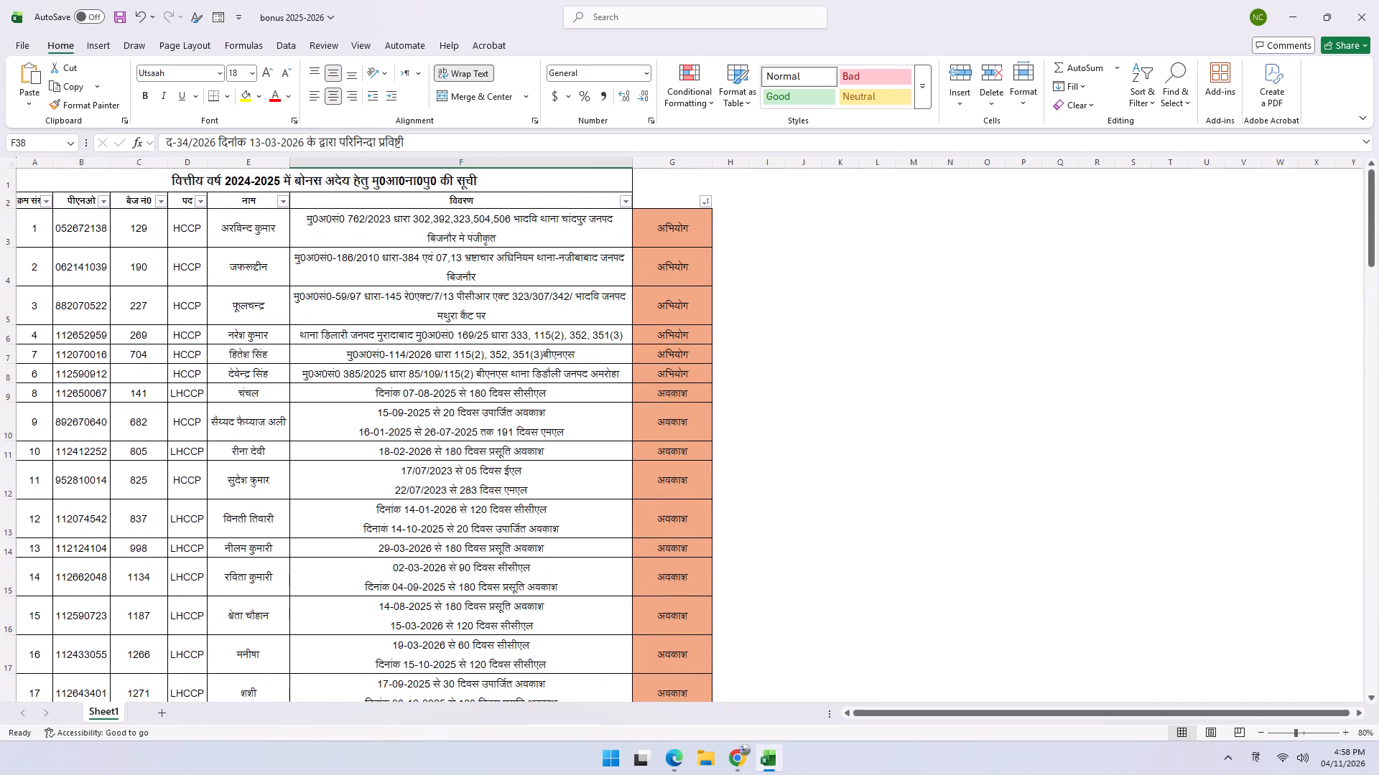
pyautogui.scroll(2, 539, 482)
pyautogui.click(826, 273)
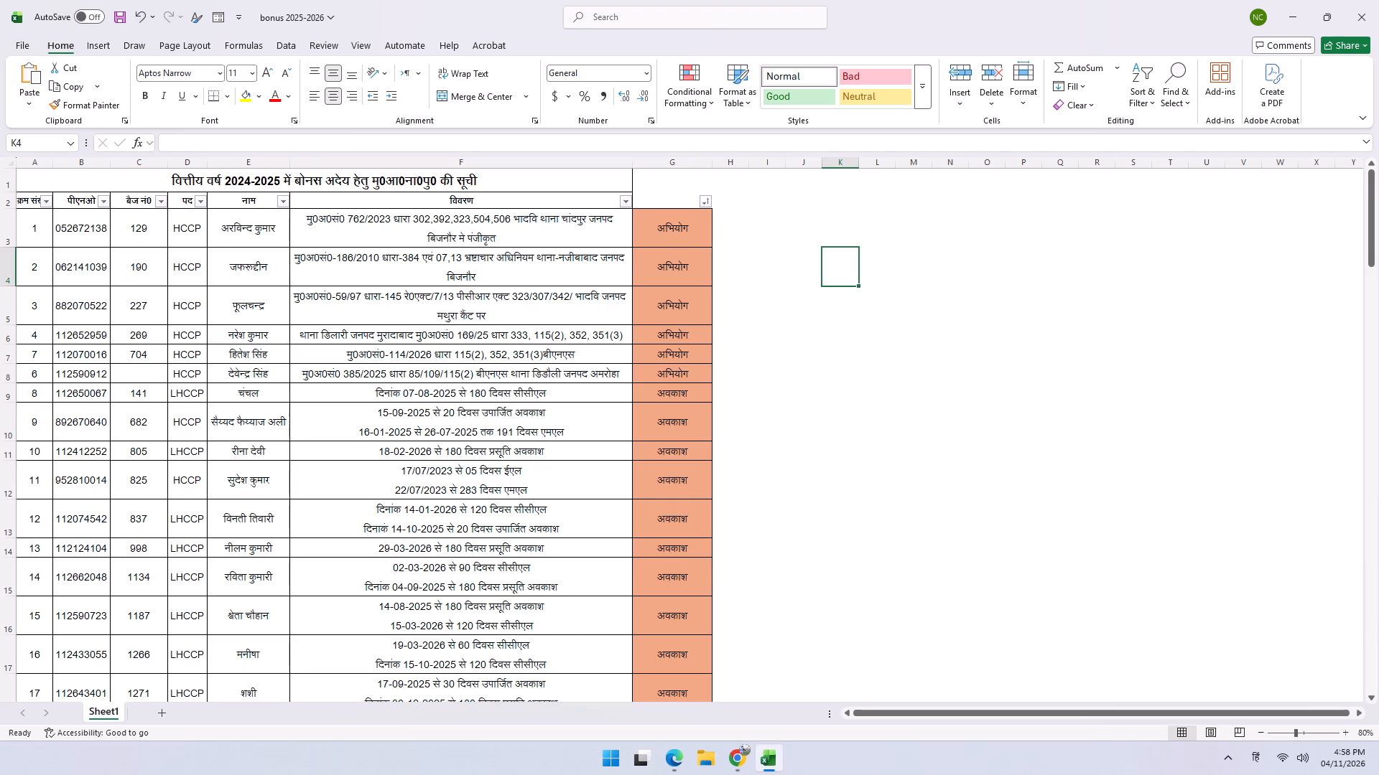
# Set up printing of only the selected range A1:F98, with all columns fitted on one page.
pyautogui.moveTo(64, 185); pyautogui.dragTo(397, 482)
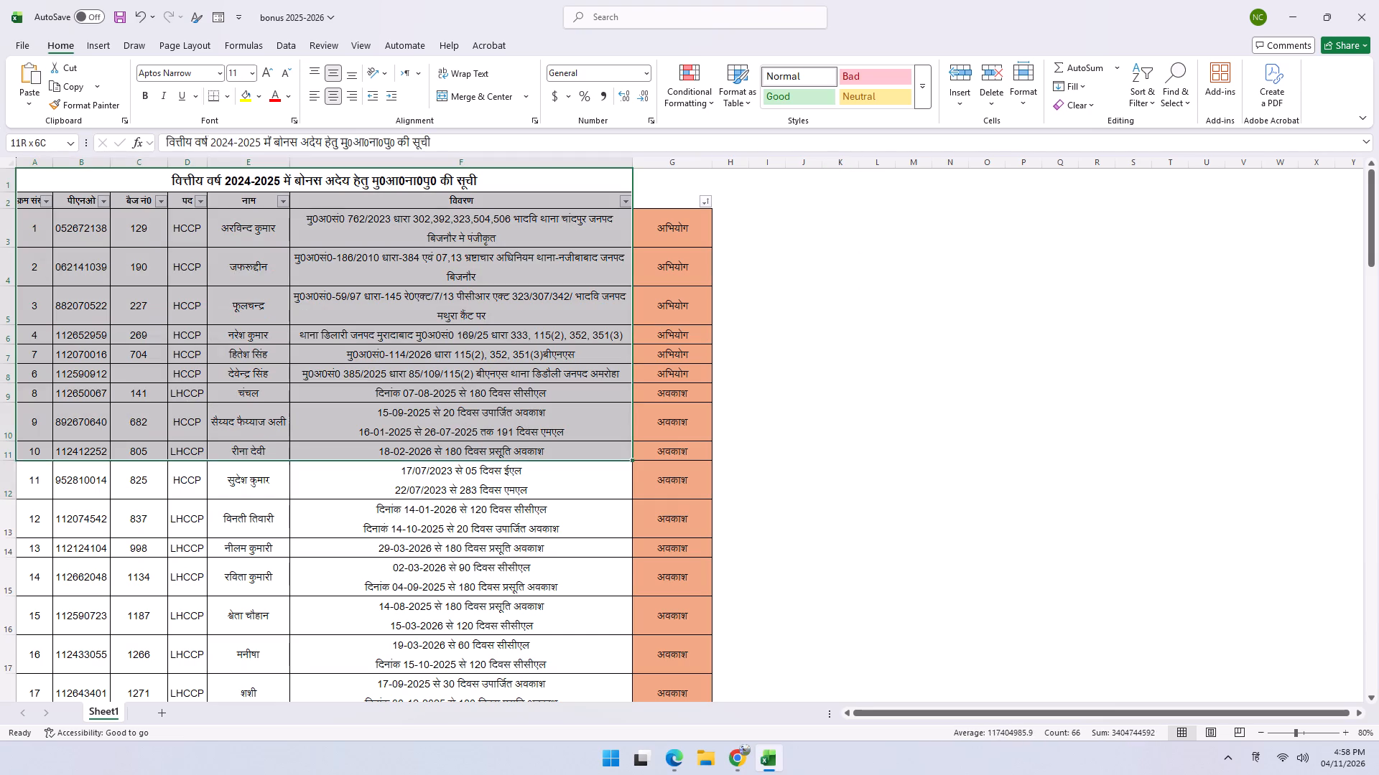
pyautogui.moveTo(397, 482); pyautogui.dragTo(398, 567)
pyautogui.hotkey('ctrl', 'shift', 'Down')
pyautogui.scroll(-3, 355, 545)
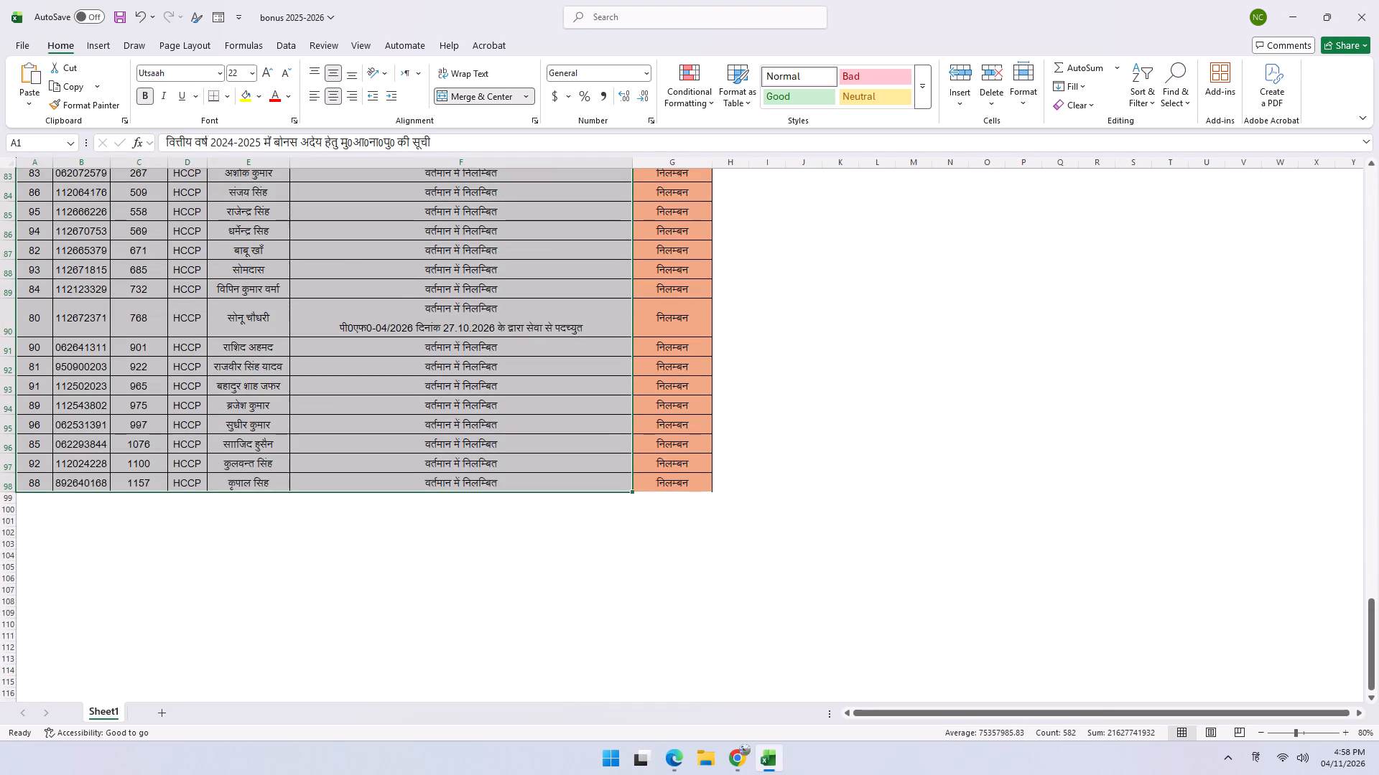
pyautogui.hotkey('ctrl', 'p')
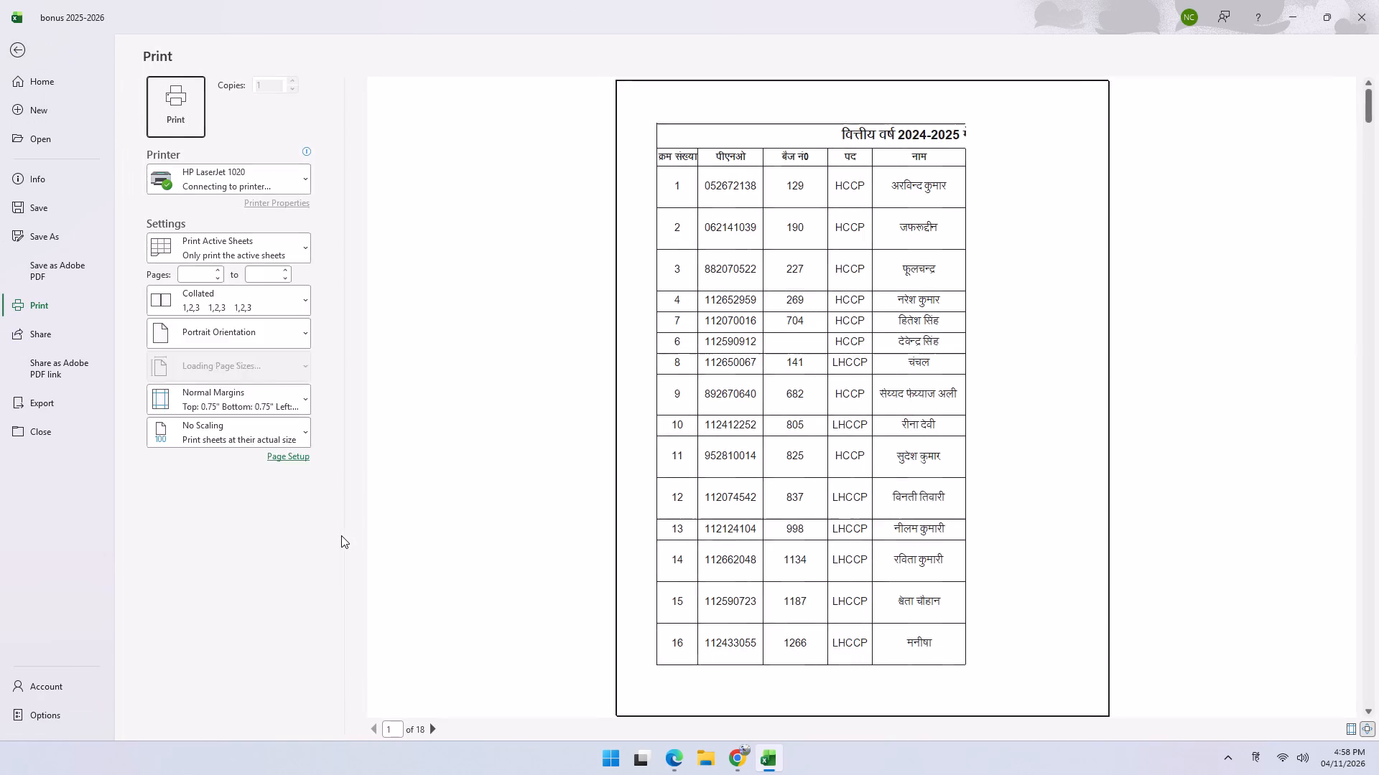
pyautogui.click(195, 459)
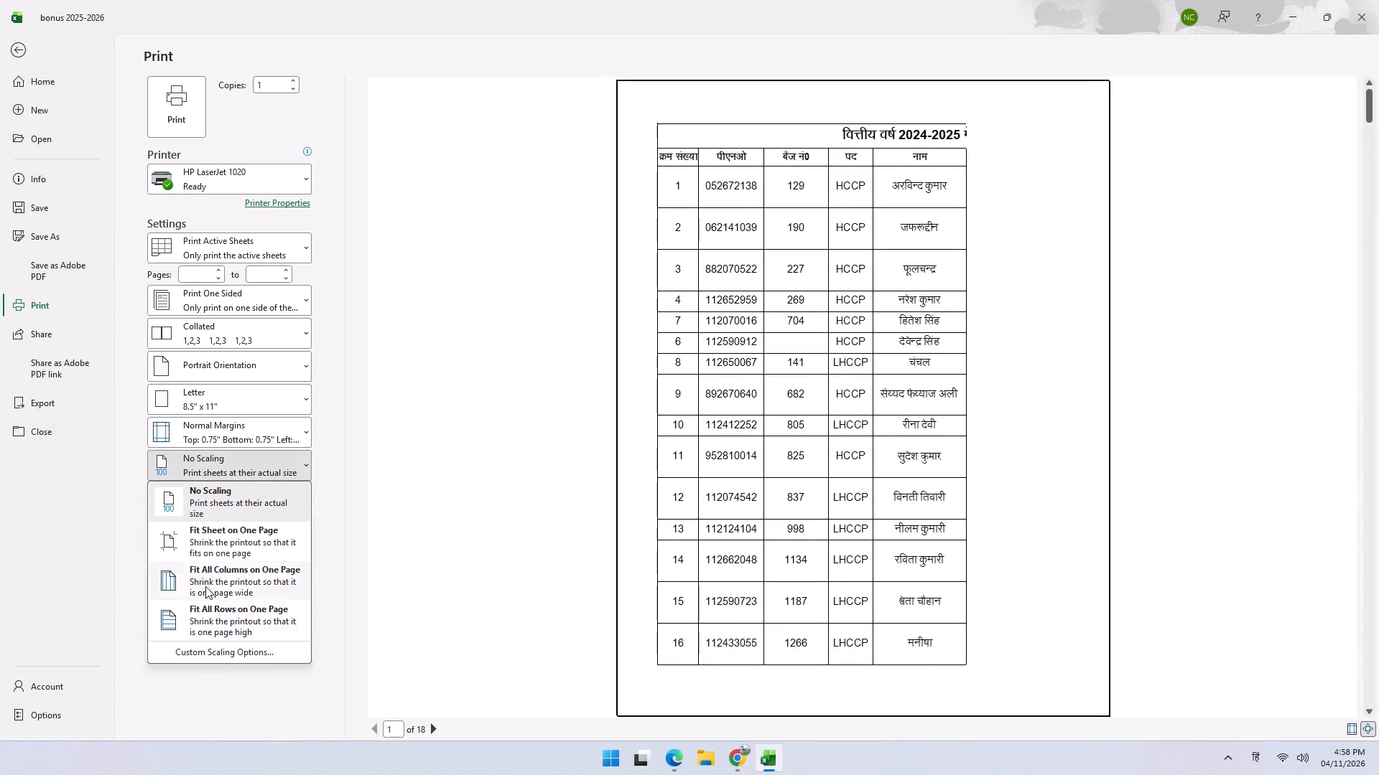
pyautogui.click(200, 576)
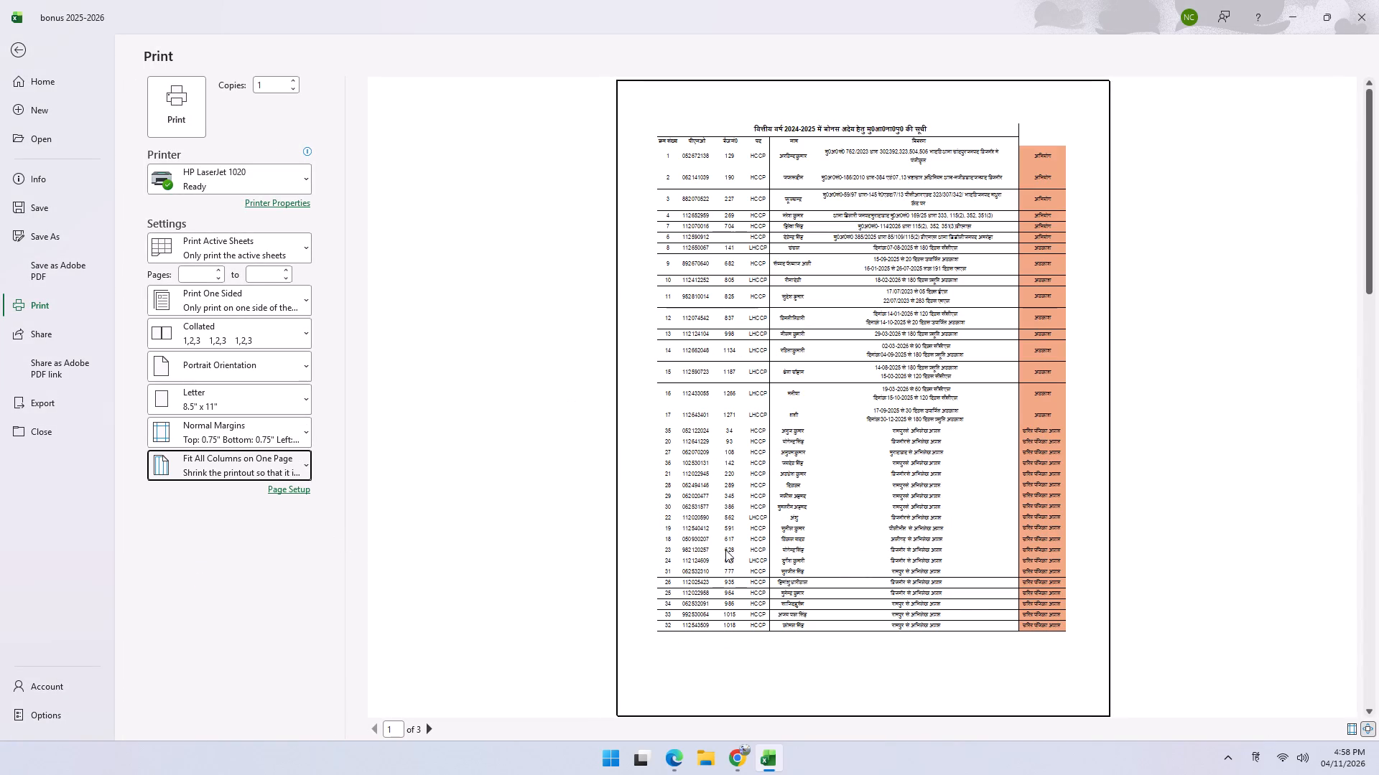
pyautogui.click(226, 243)
pyautogui.click(220, 344)
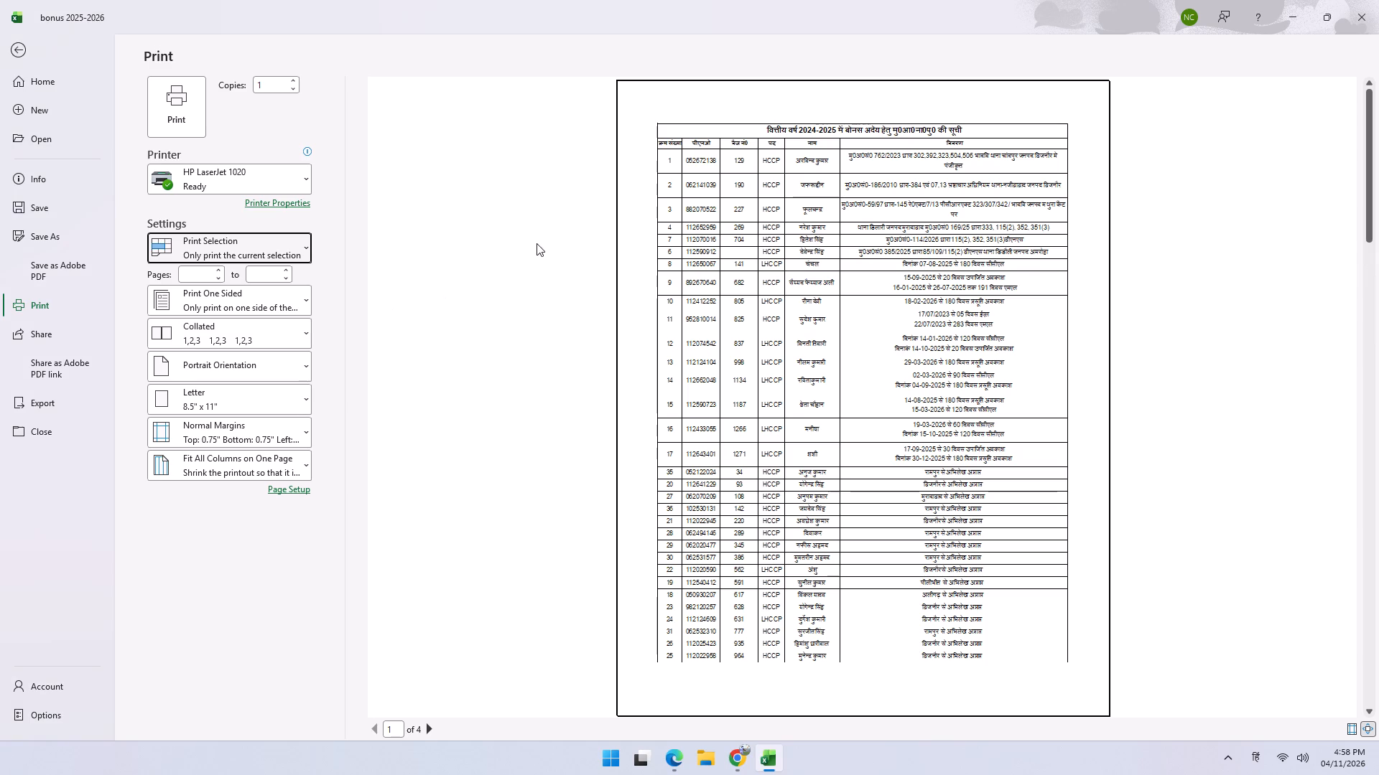
# Reduce the print top margin to 0.3 inch and the bottom margin to 0.25 inch, moving the header and footer lines closer to the page edges.
pyautogui.scroll(5, 755, 277)
pyautogui.scroll(-6, 755, 277)
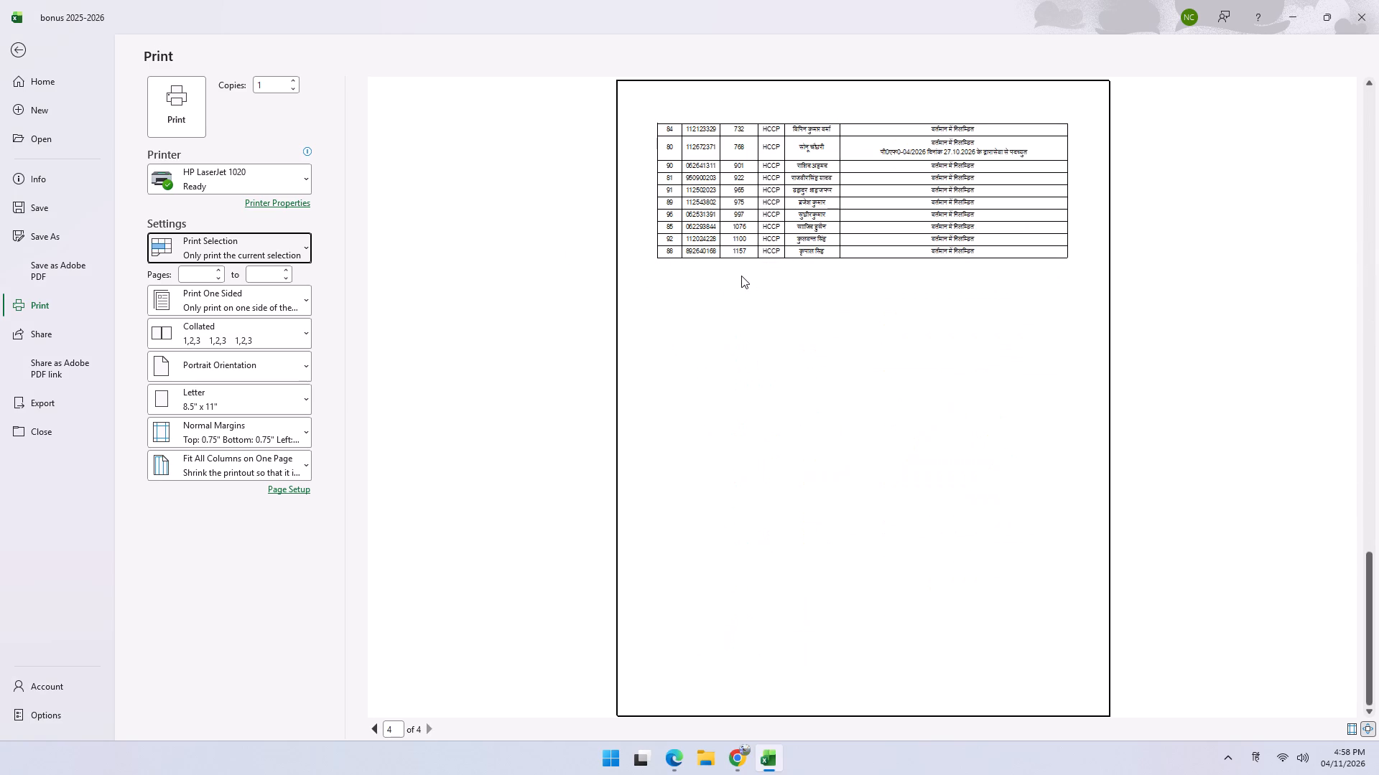
pyautogui.scroll(5, 741, 276)
pyautogui.scroll(-1, 739, 275)
pyautogui.scroll(1, 738, 275)
pyautogui.scroll(3, 1033, 607)
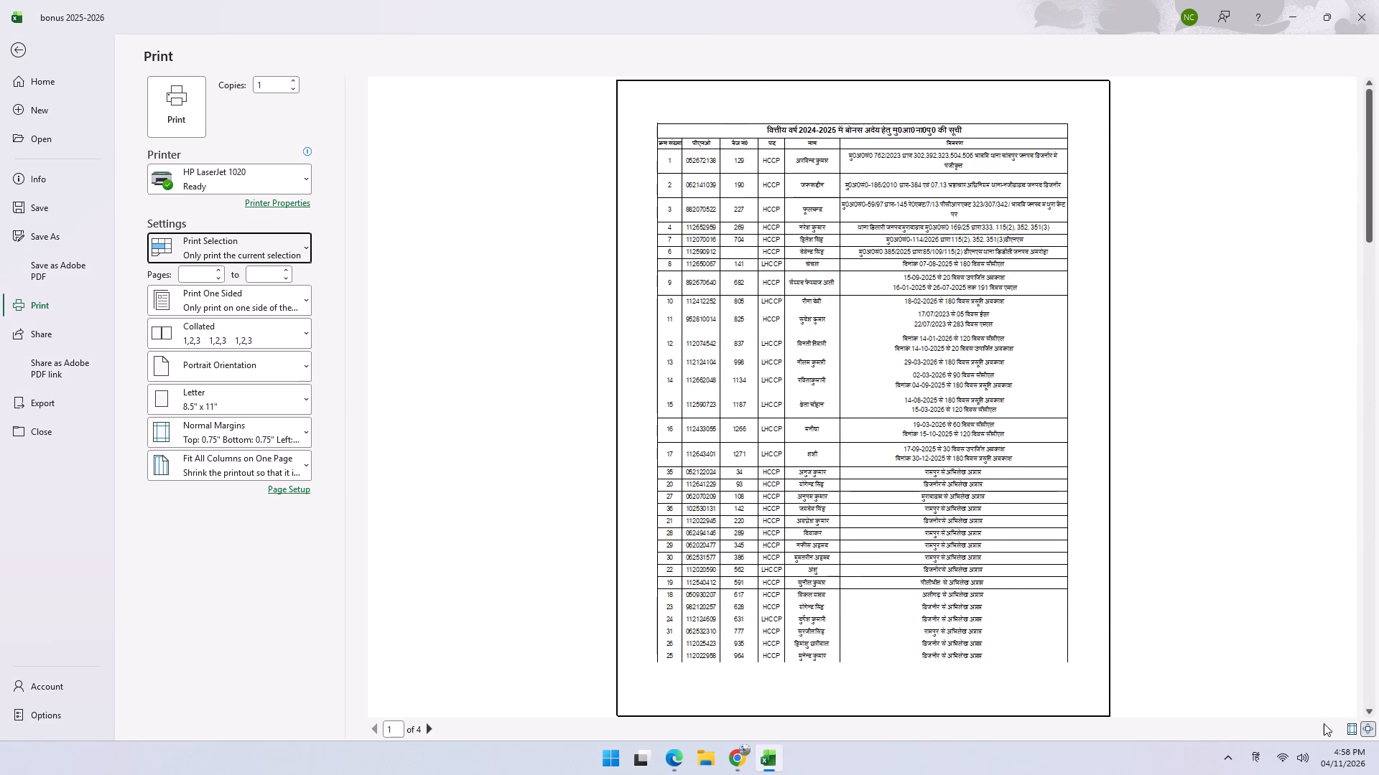
pyautogui.click(1349, 730)
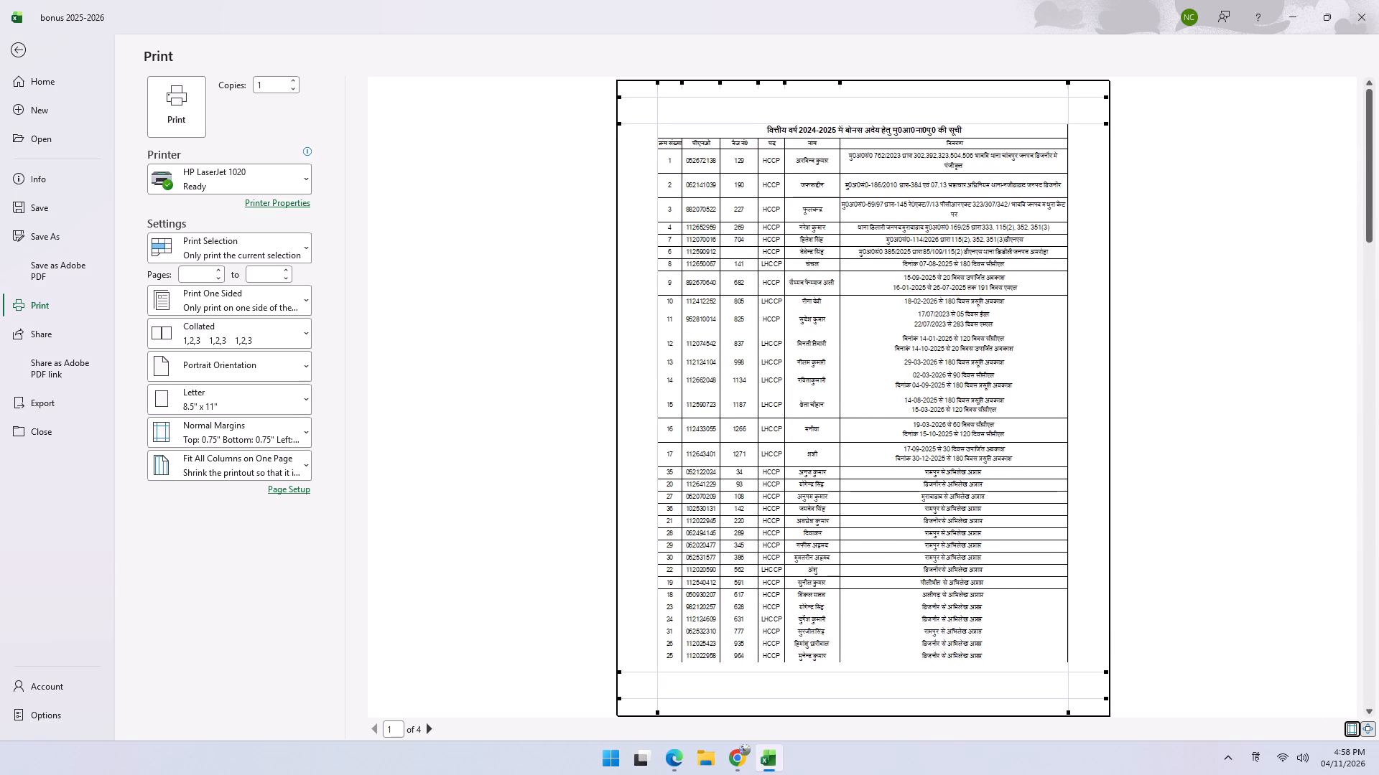
pyautogui.moveTo(622, 97); pyautogui.dragTo(622, 85)
pyautogui.click(616, 122)
pyautogui.moveTo(621, 123); pyautogui.dragTo(621, 98)
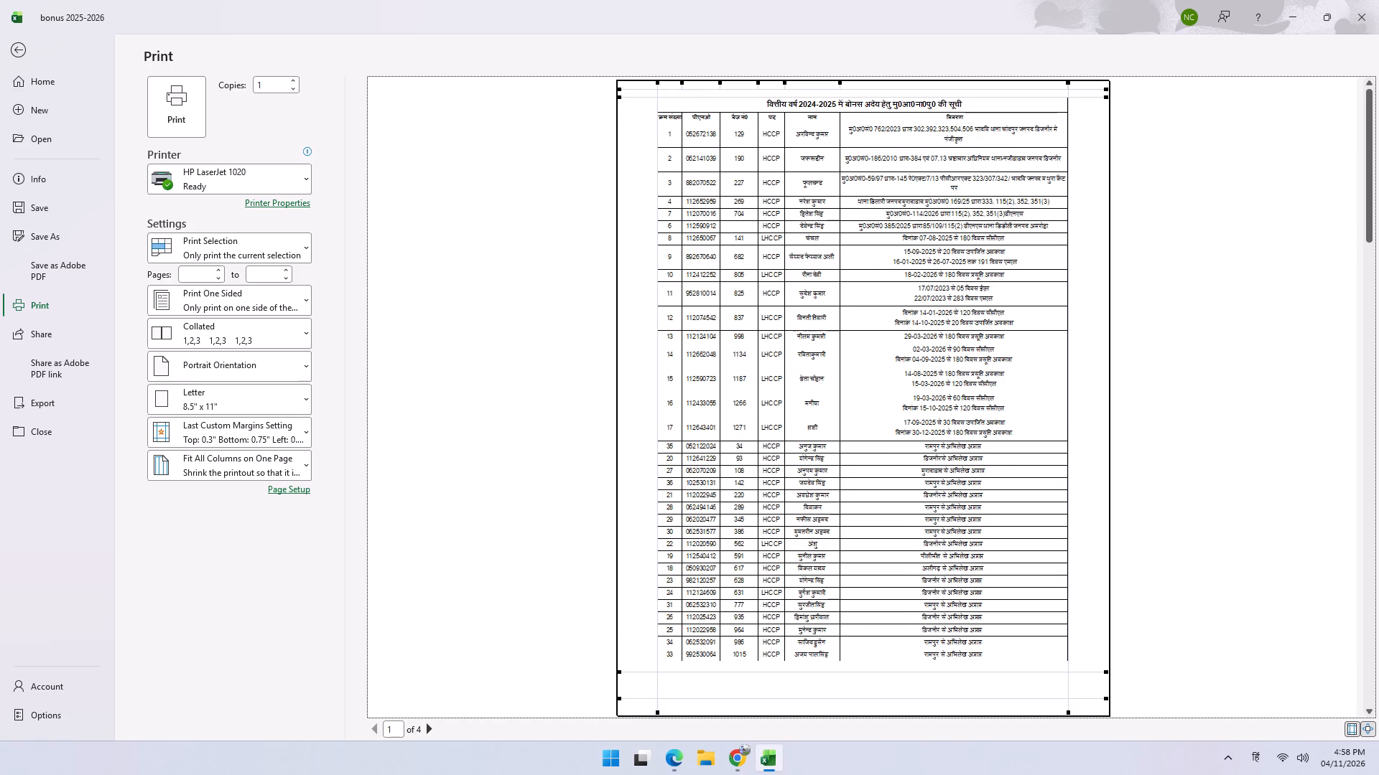
pyautogui.moveTo(619, 697); pyautogui.dragTo(617, 705)
pyautogui.moveTo(621, 671); pyautogui.dragTo(617, 700)
# Narrow the left and right print margins, check the resulting pages and return to the worksheet.
pyautogui.moveTo(657, 82); pyautogui.dragTo(636, 79)
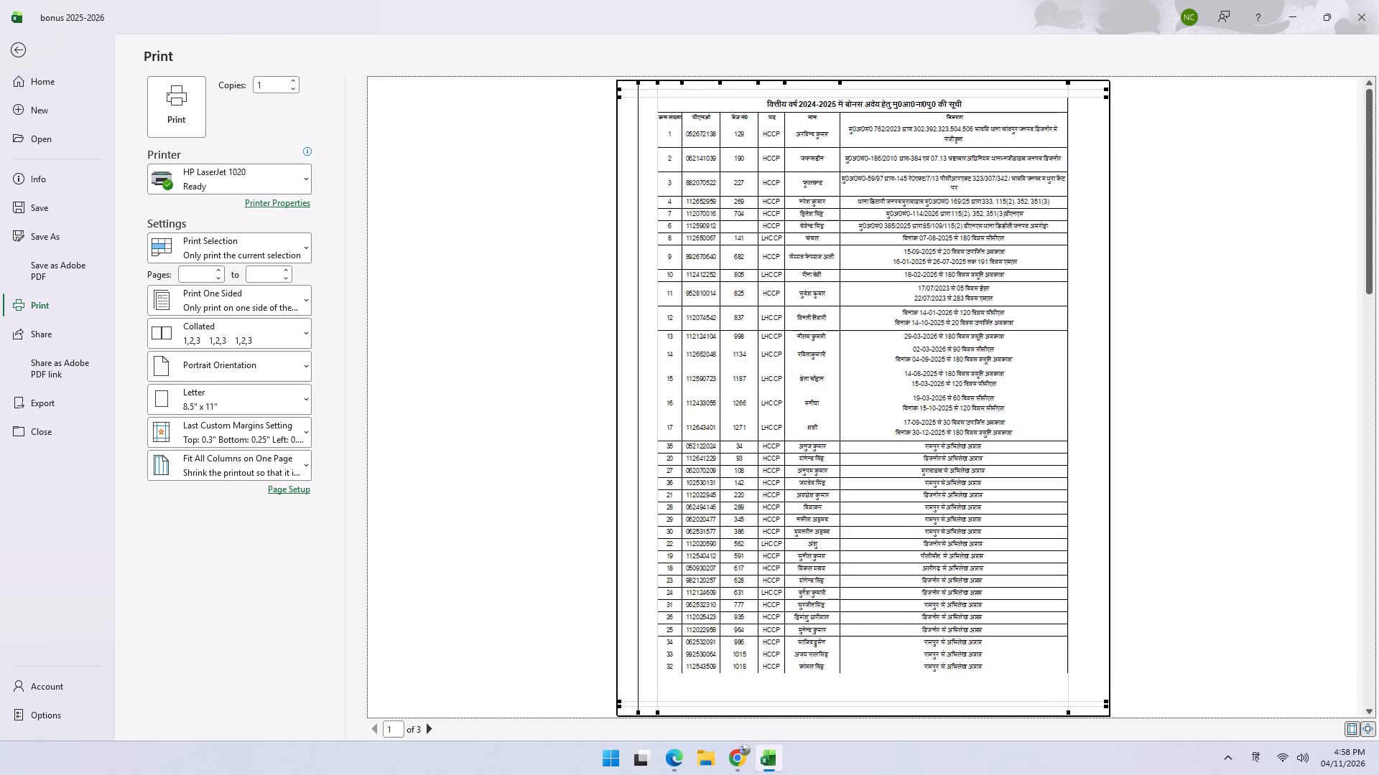
pyautogui.moveTo(636, 79); pyautogui.dragTo(638, 80)
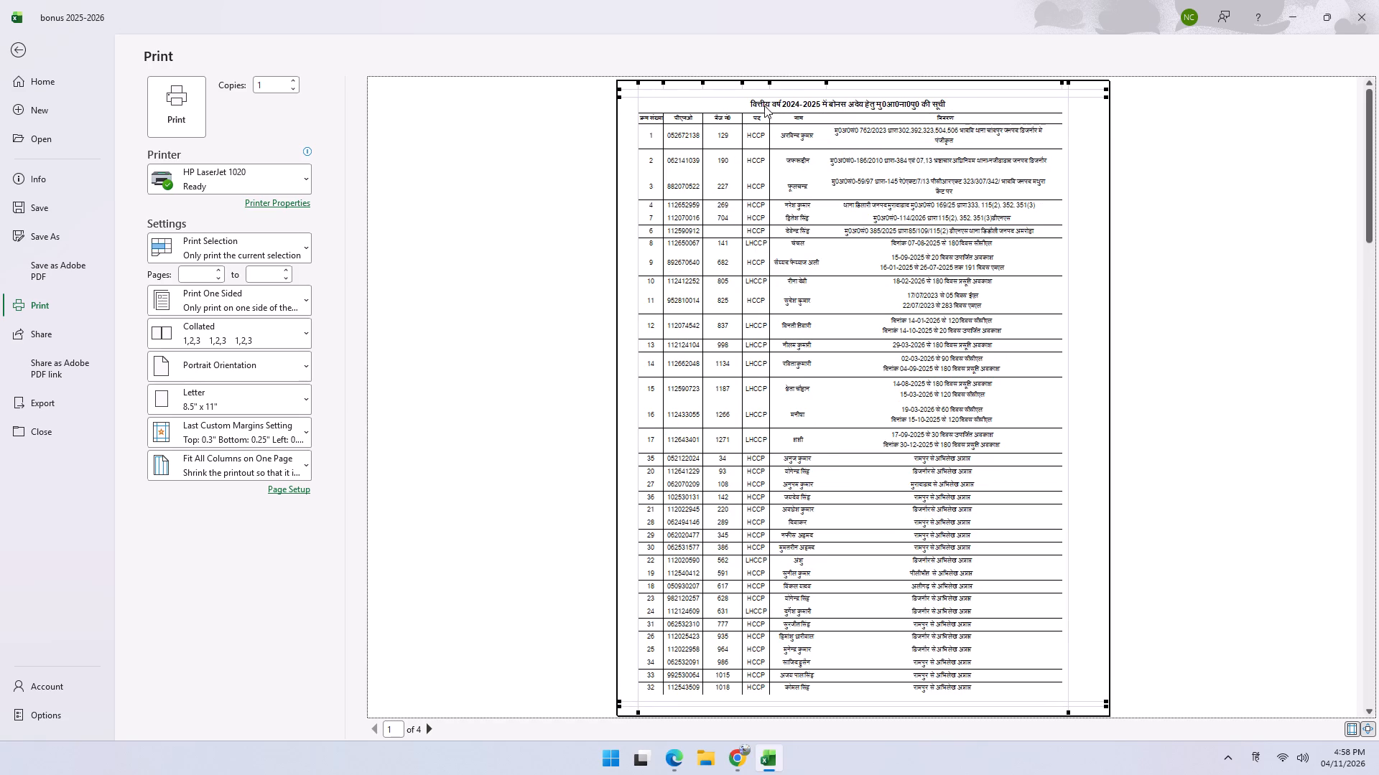
pyautogui.click(703, 85)
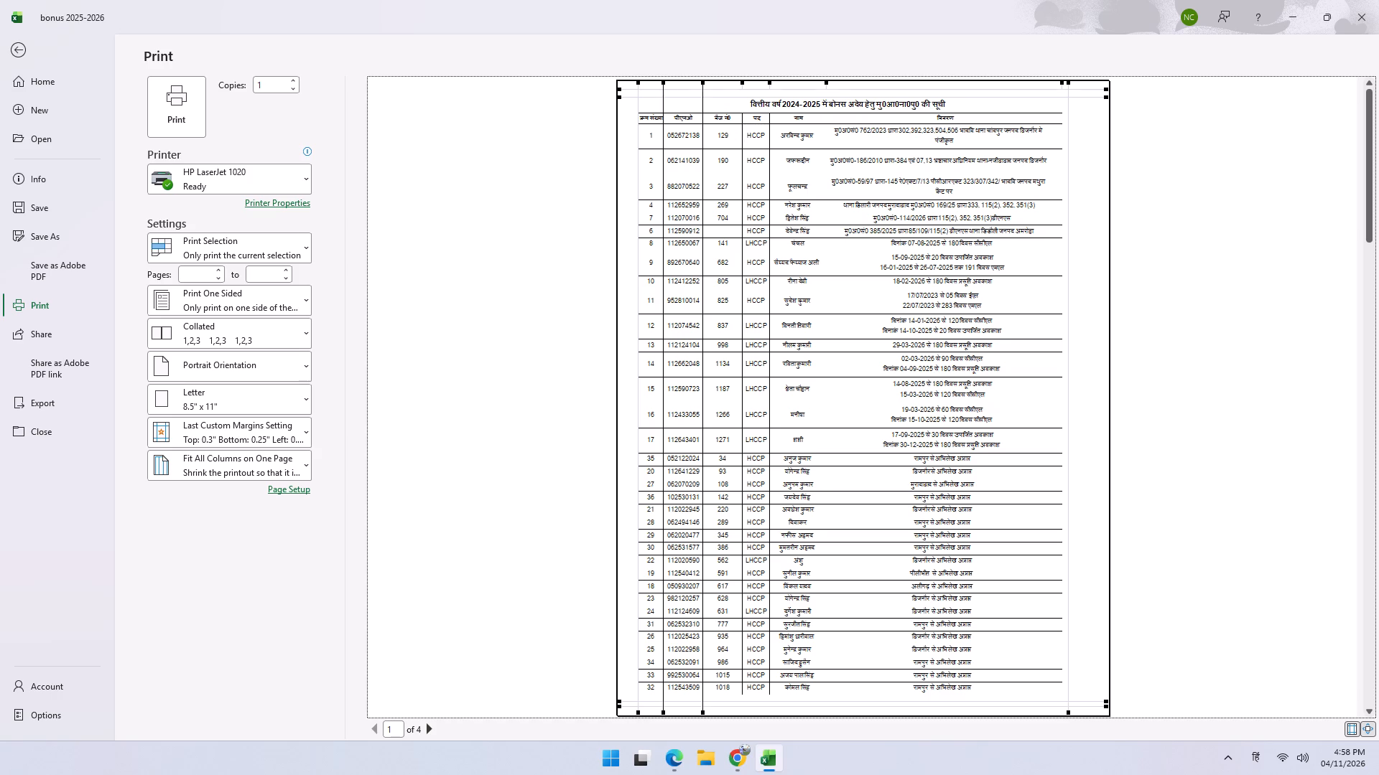
pyautogui.doubleClick(743, 84)
pyautogui.moveTo(1069, 83); pyautogui.dragTo(1095, 85)
pyautogui.scroll(-4, 848, 210)
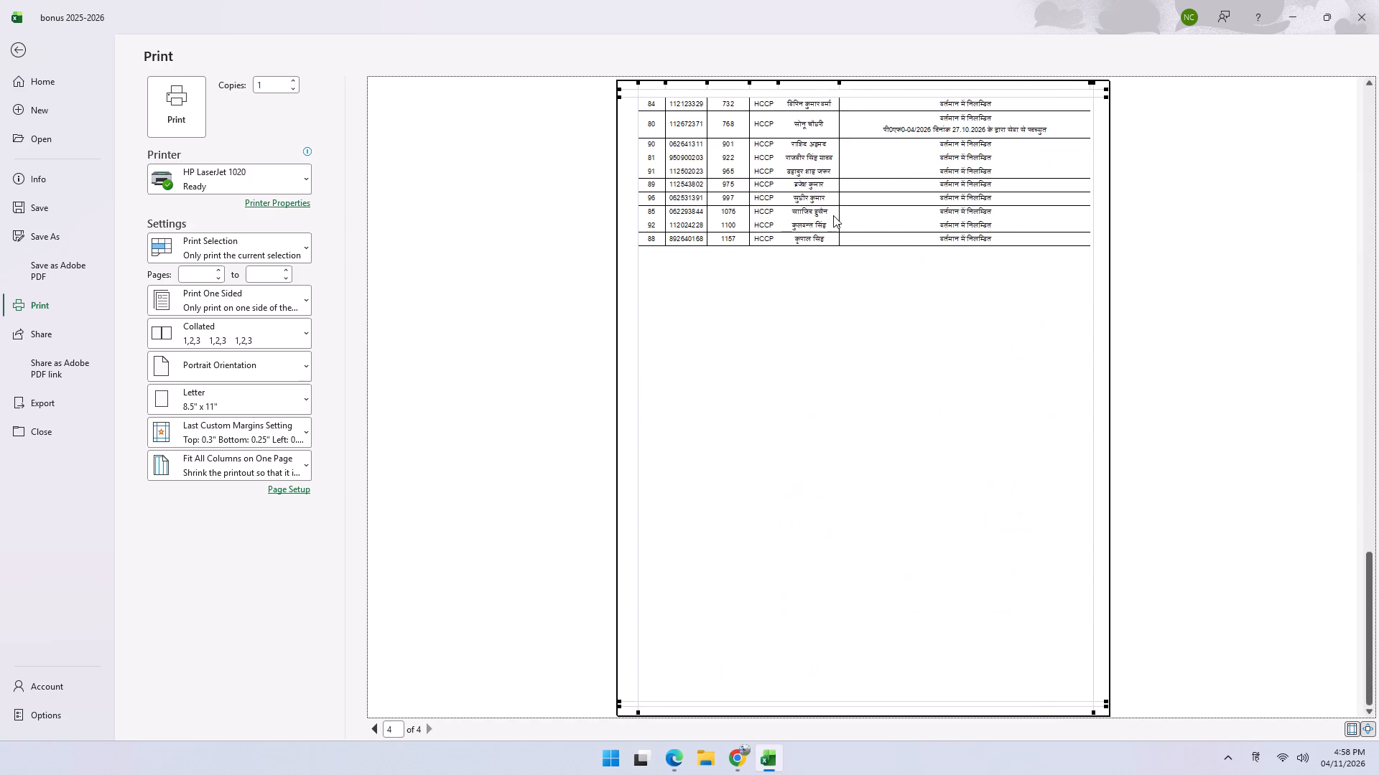
pyautogui.scroll(1, 832, 215)
pyautogui.scroll(-1, 832, 215)
pyautogui.scroll(7, 808, 225)
pyautogui.press('Escape')
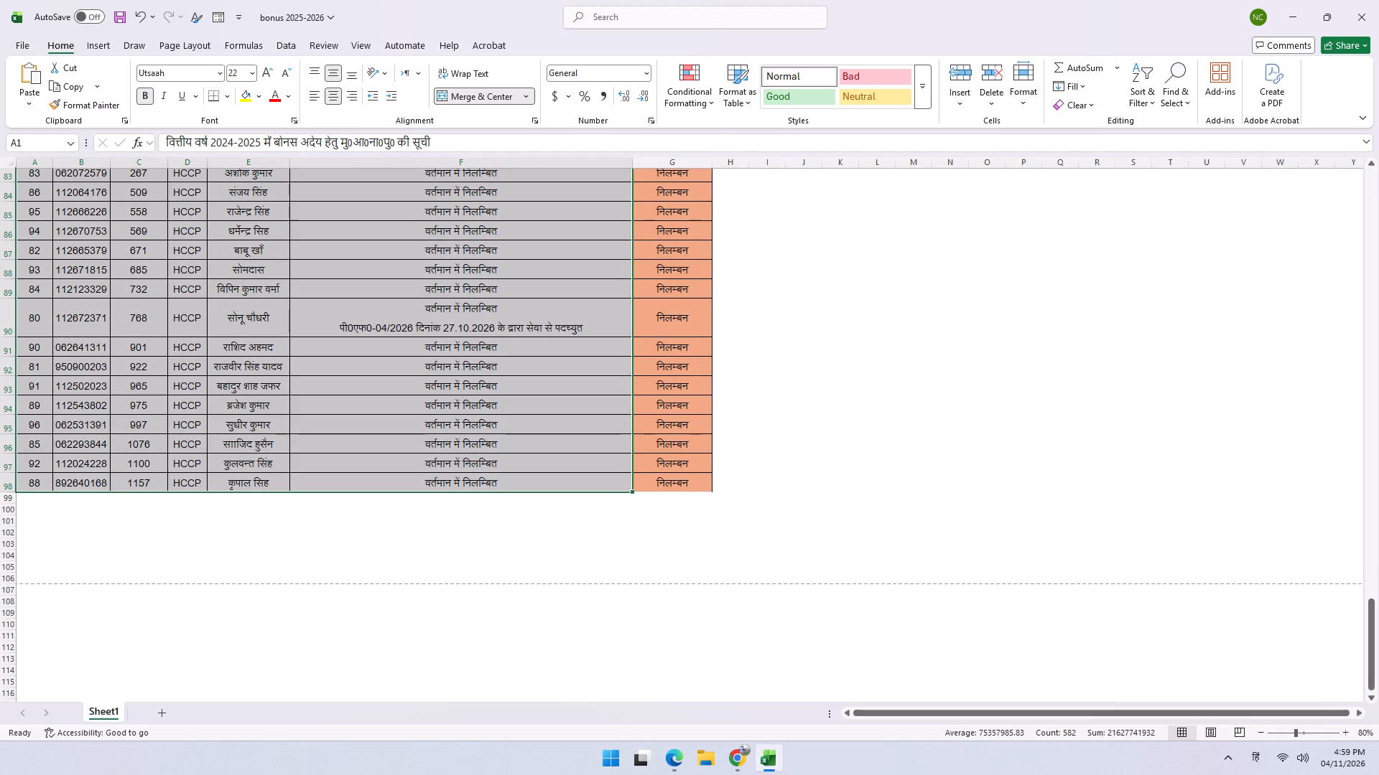
# AutoFit the बैज न0 column, along with the नाम and विवरण columns.
pyautogui.doubleClick(633, 159)
pyautogui.doubleClick(292, 158)
pyautogui.doubleClick(170, 159)
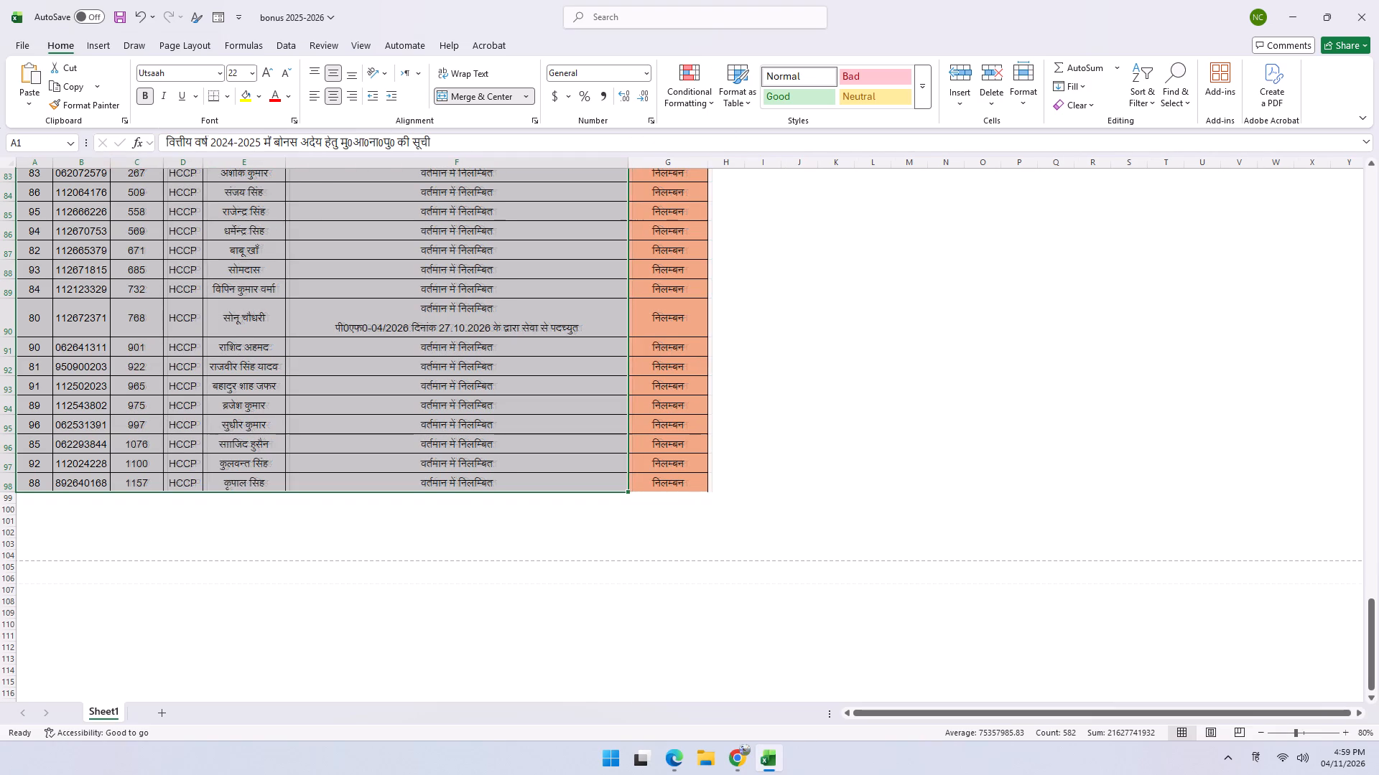
# Narrow the विवरण column in stages, checking how its longest entries fit further up the list.
pyautogui.scroll(7, 463, 366)
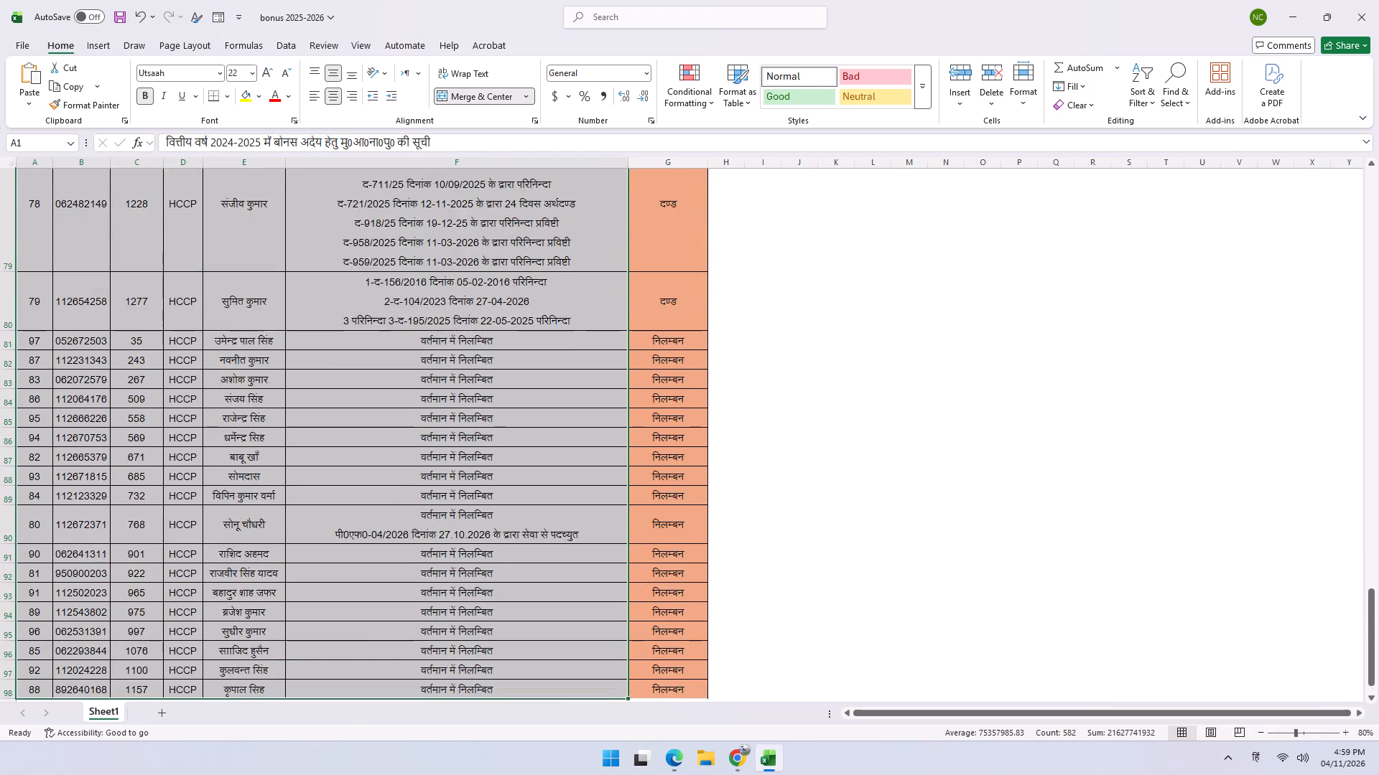
pyautogui.scroll(1, 458, 357)
pyautogui.scroll(-1, 458, 357)
pyautogui.scroll(15, 461, 344)
pyautogui.scroll(-1, 461, 344)
pyautogui.scroll(12, 461, 344)
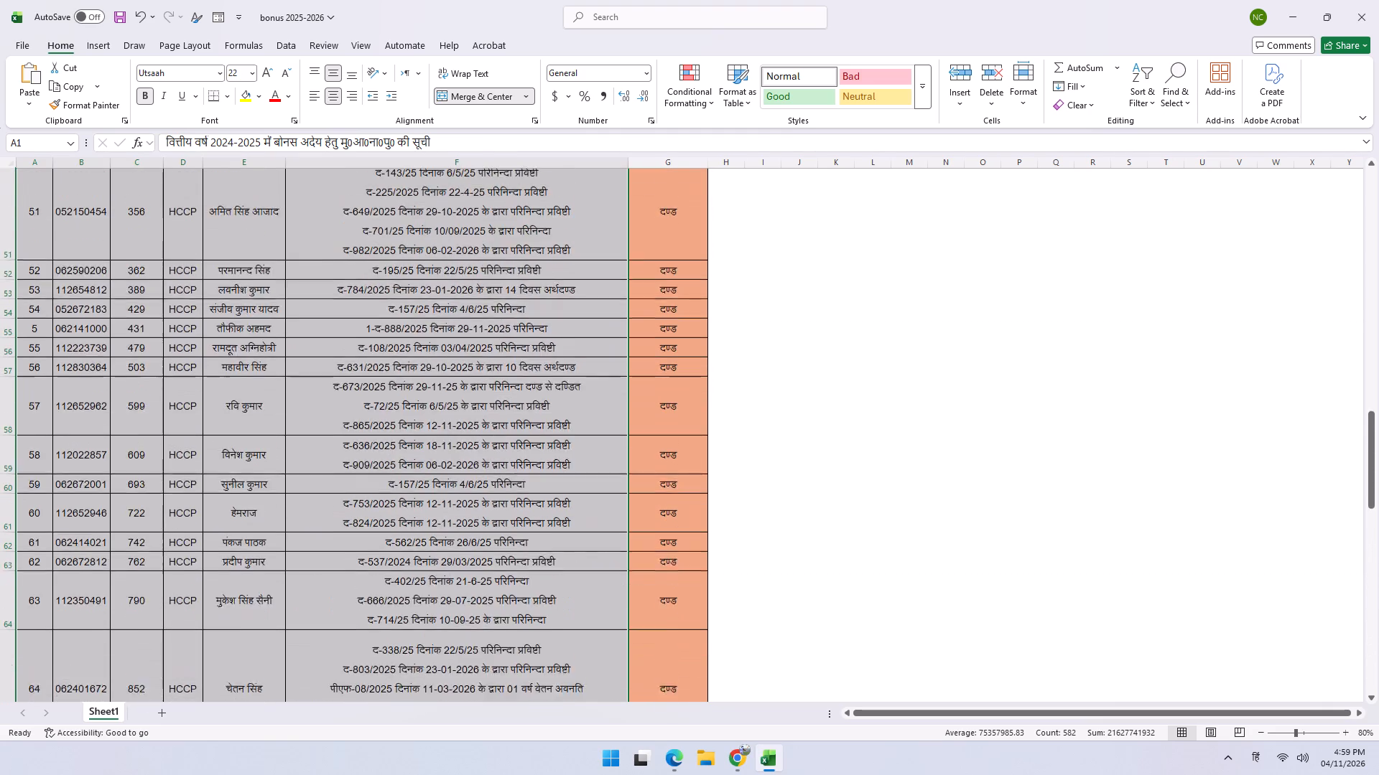
pyautogui.scroll(2, 461, 344)
pyautogui.moveTo(629, 164); pyautogui.dragTo(614, 161)
pyautogui.moveTo(614, 161); pyautogui.dragTo(596, 163)
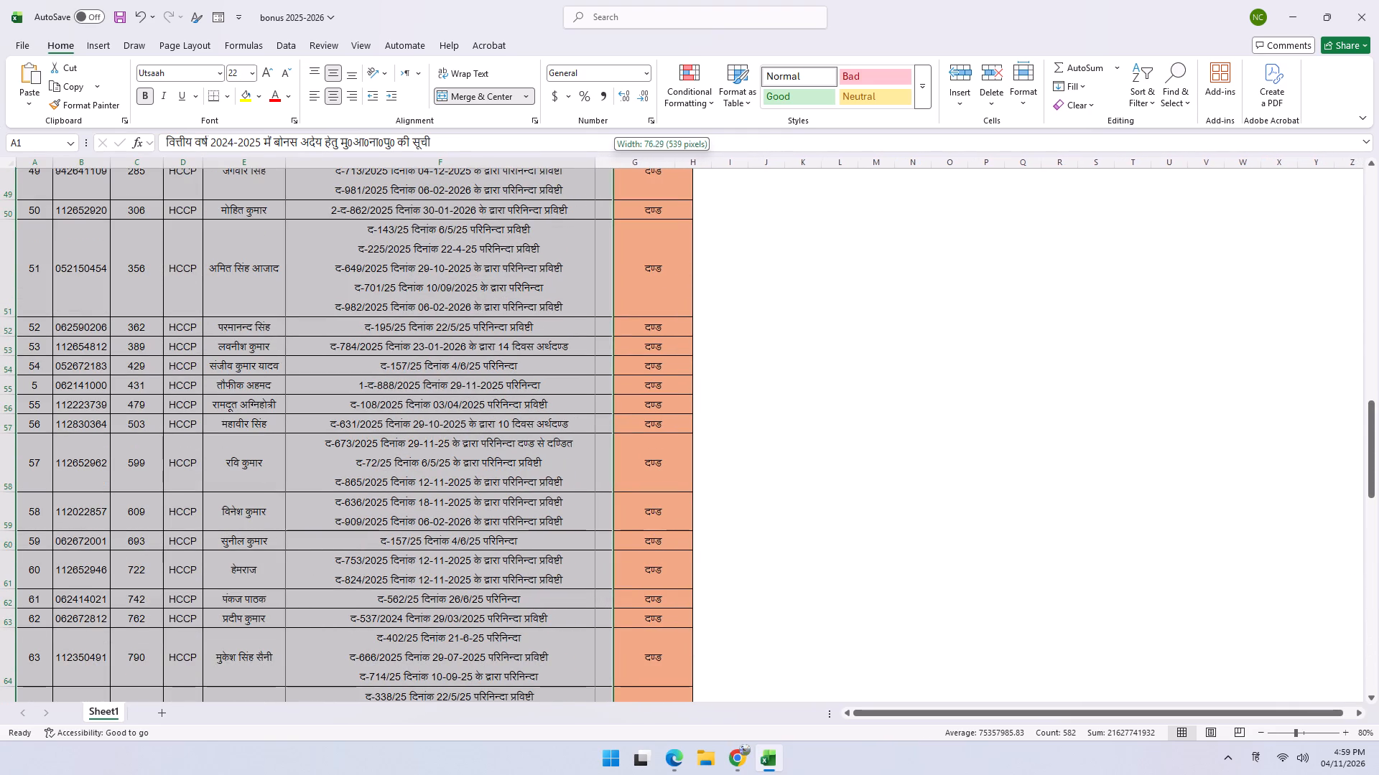
pyautogui.moveTo(596, 163); pyautogui.dragTo(595, 163)
pyautogui.scroll(14, 547, 181)
pyautogui.scroll(-1, 557, 212)
pyautogui.scroll(2, 557, 212)
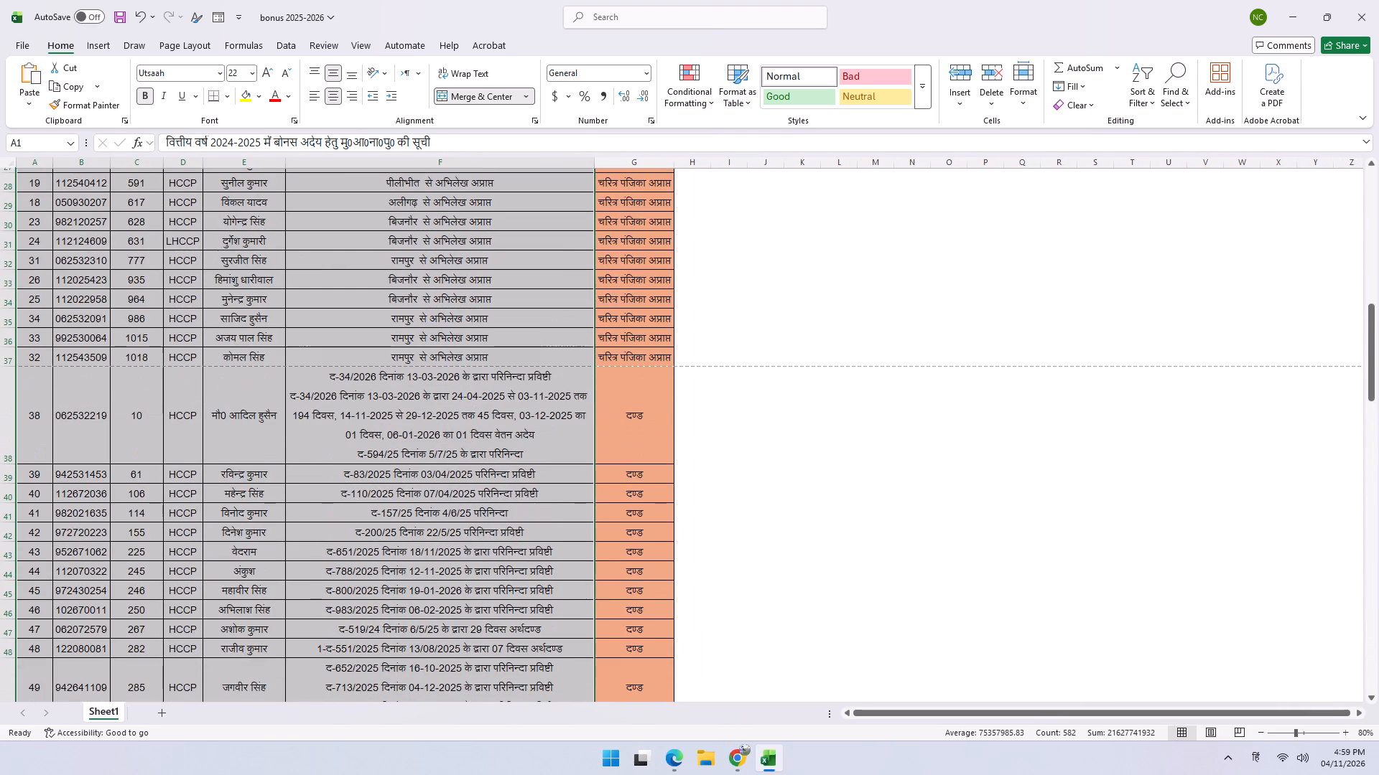
pyautogui.moveTo(590, 159); pyautogui.dragTo(587, 158)
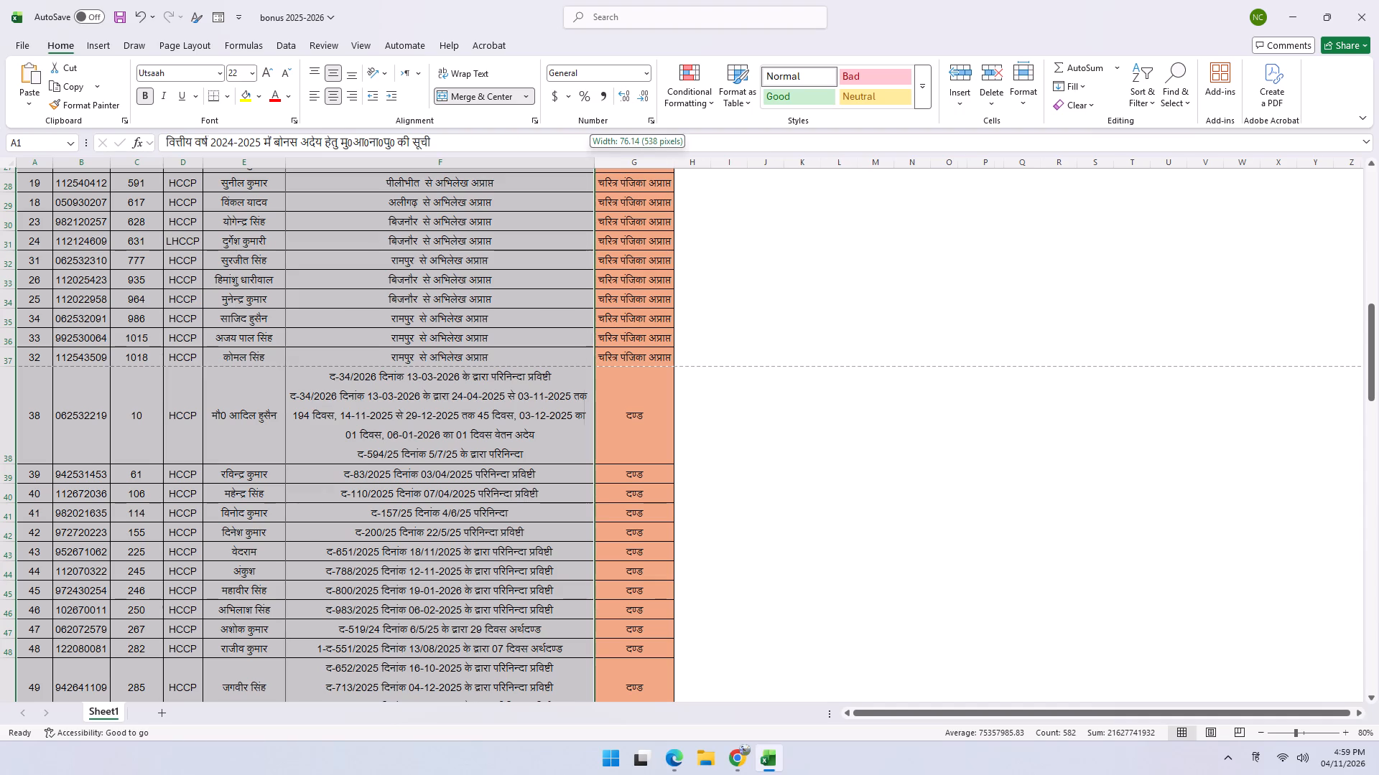
pyautogui.moveTo(587, 158); pyautogui.dragTo(572, 153)
# For the print selection A1:F98, set the top margin to 0.59 inch and the bottom margin to 0.63 inch, and check the pages.
pyautogui.scroll(1, 480, 243)
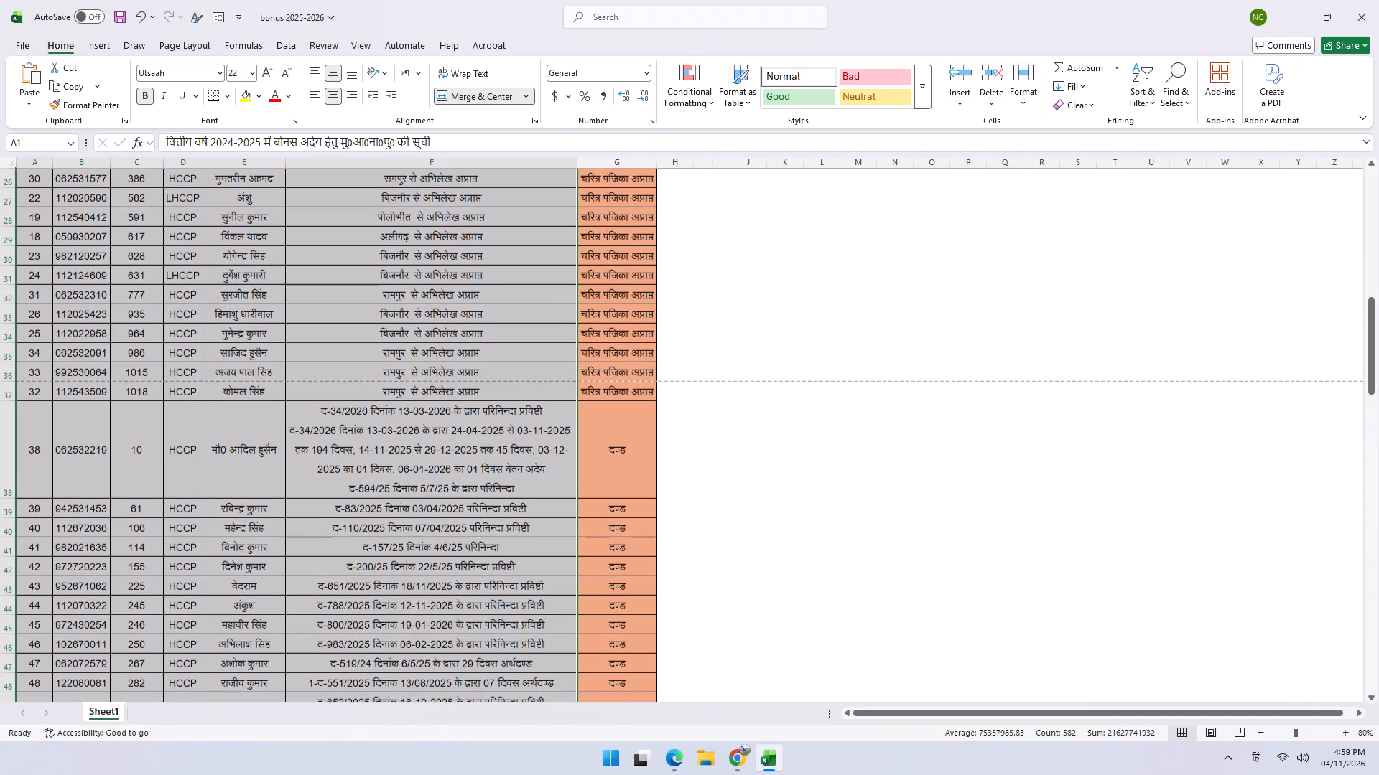
pyautogui.scroll(4, 508, 340)
pyautogui.scroll(-1, 508, 340)
pyautogui.scroll(20, 508, 340)
pyautogui.scroll(2, 508, 340)
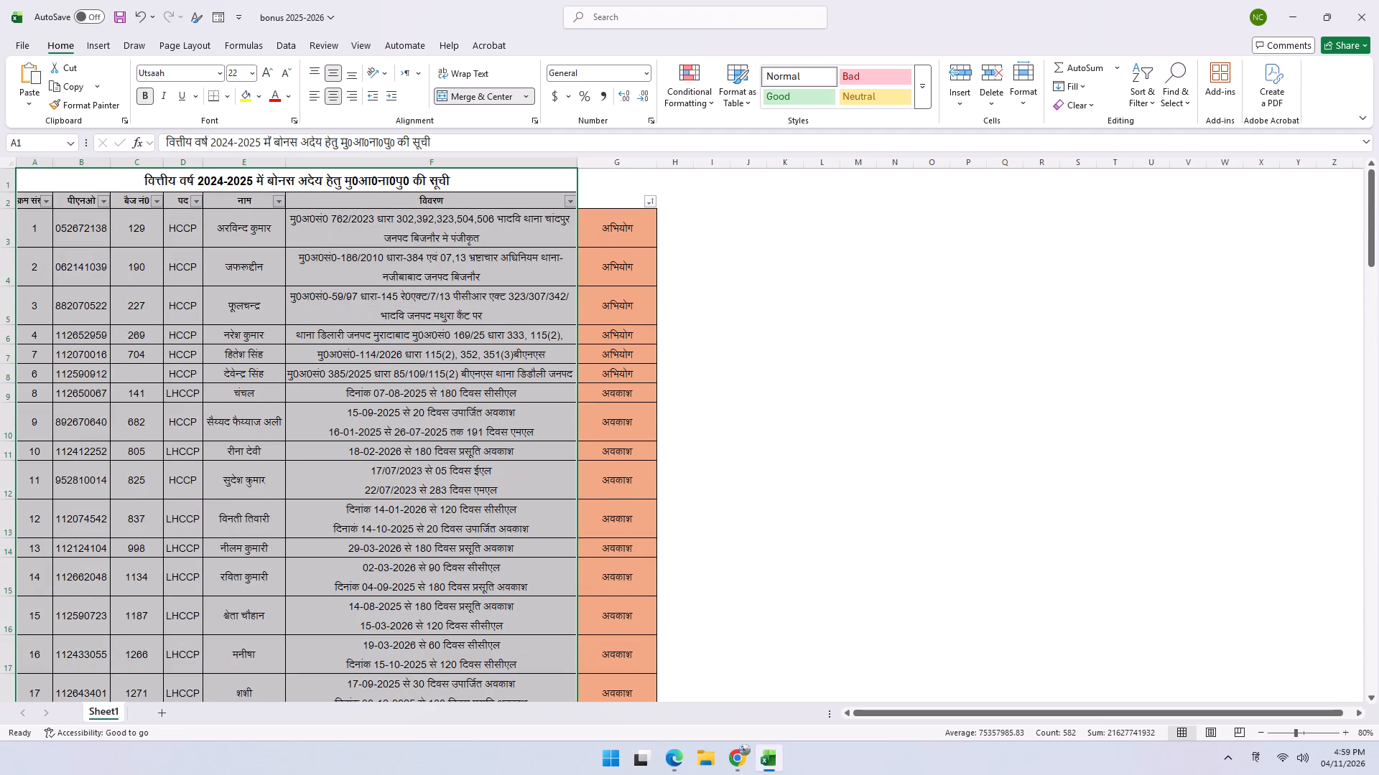
pyautogui.click(102, 179)
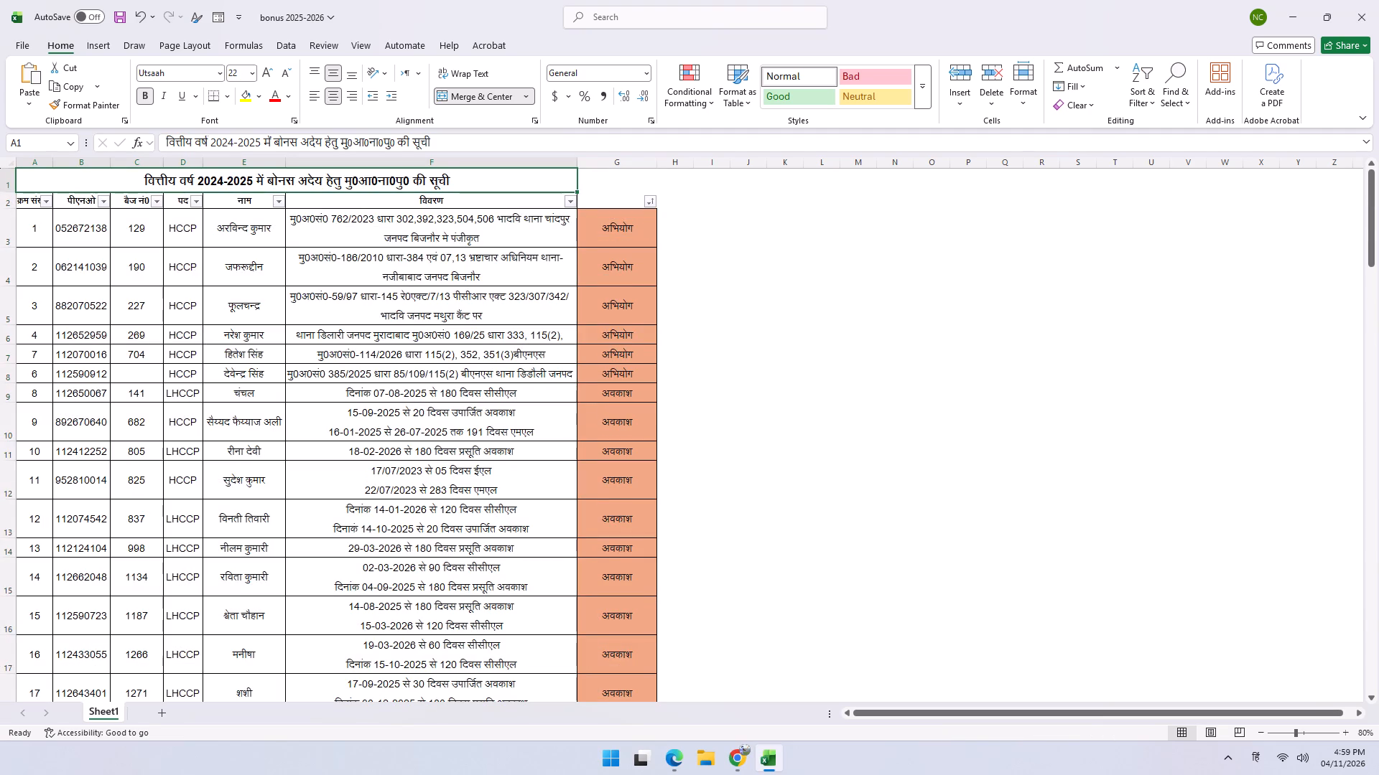
pyautogui.hotkey('ctrl', 'shift', 'Down')
pyautogui.hotkey('ctrl', 'shift', 'Down')
pyautogui.hotkey('ctrl', 'shift', 'Up')
pyautogui.hotkey('ctrl', 'p')
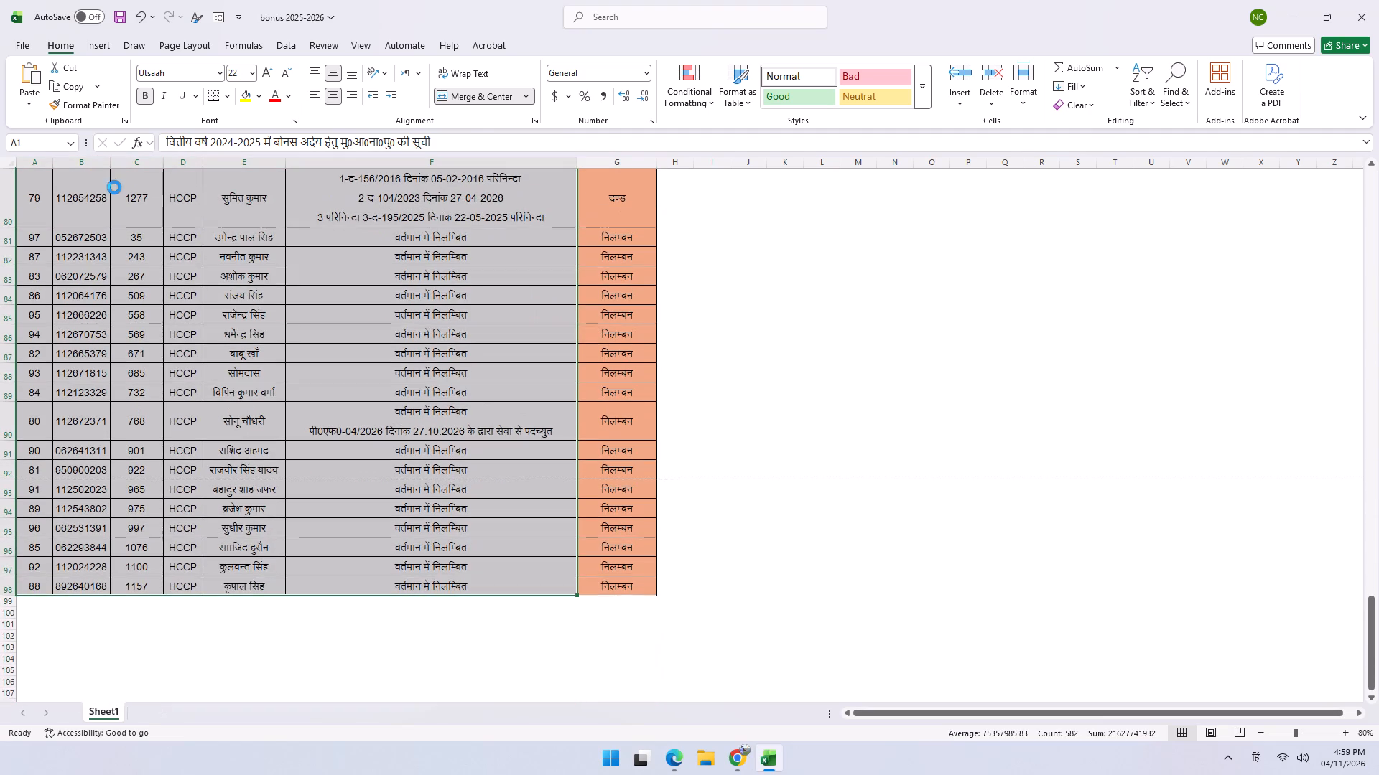
pyautogui.scroll(-8, 544, 266)
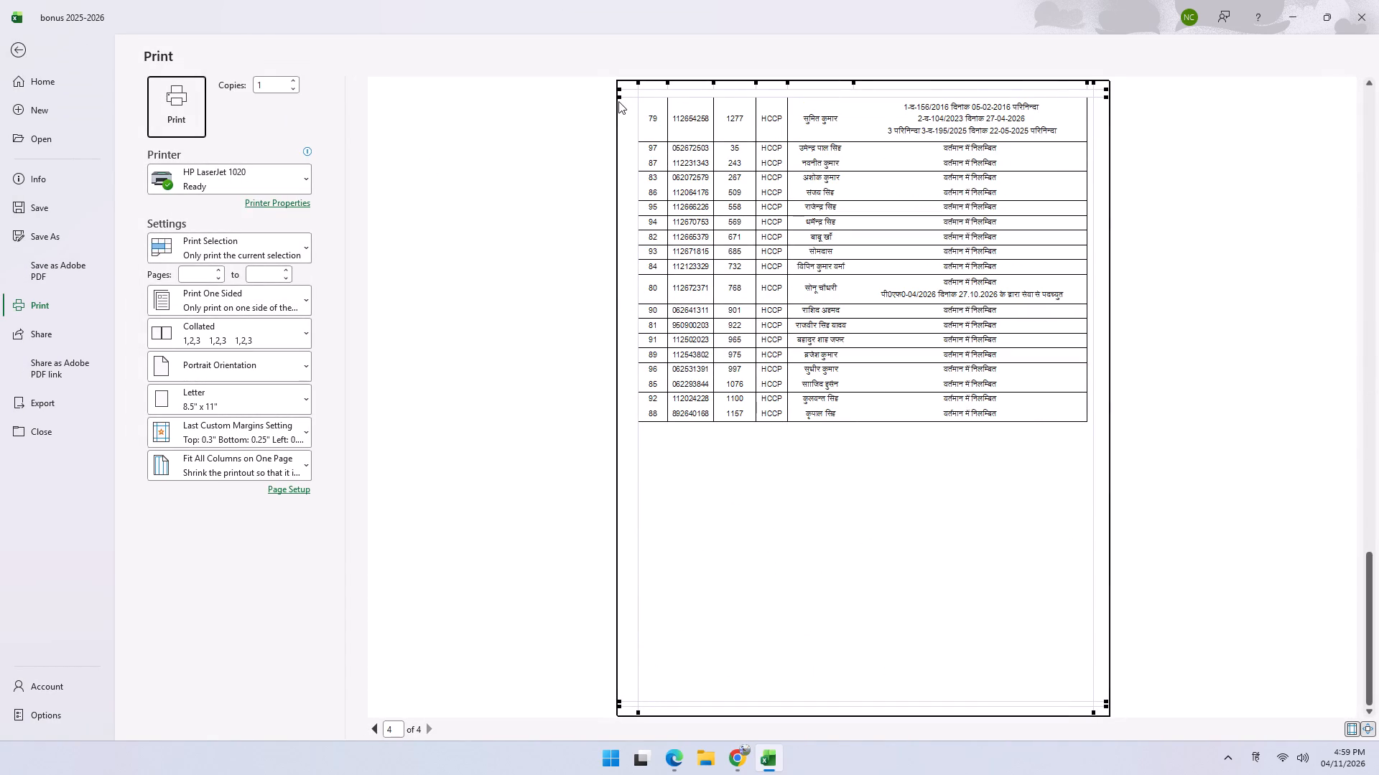
pyautogui.moveTo(618, 99); pyautogui.dragTo(618, 122)
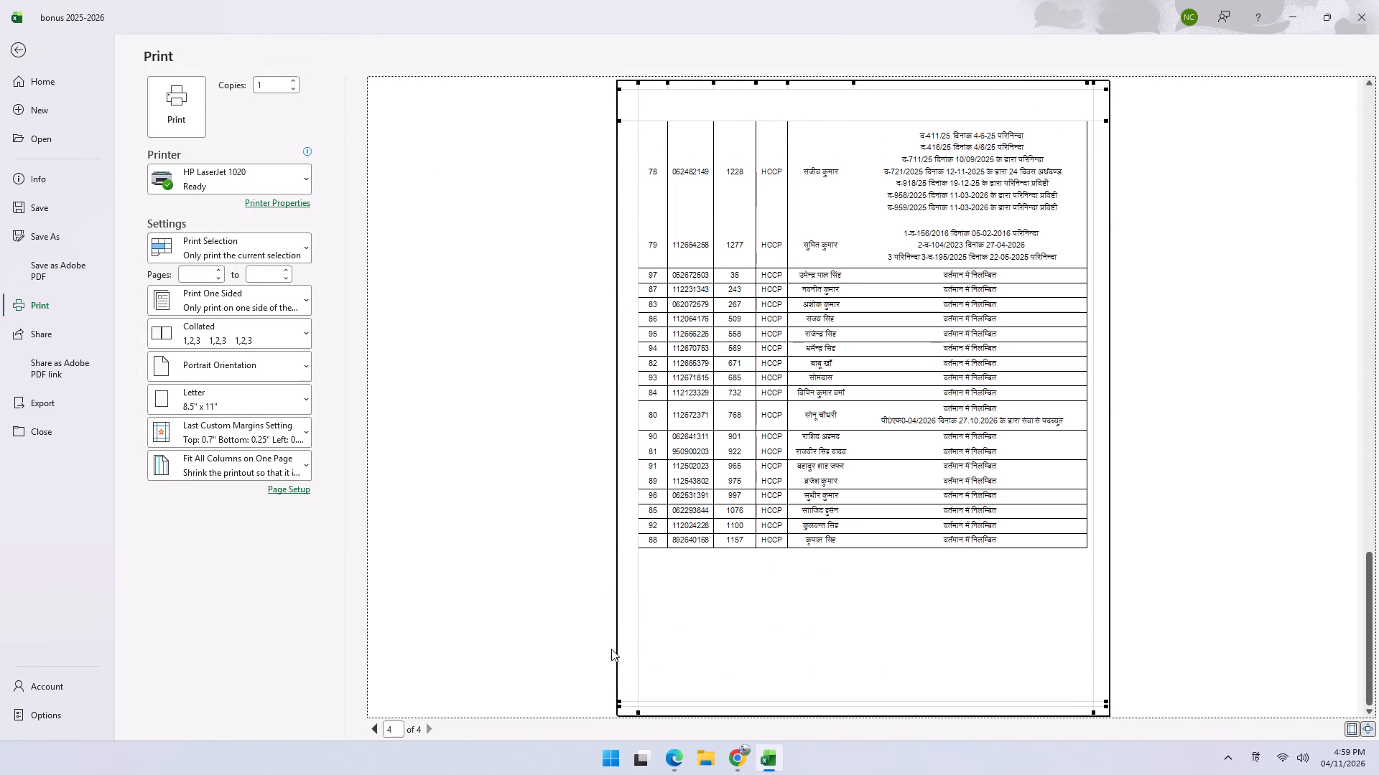
pyautogui.moveTo(621, 700); pyautogui.dragTo(619, 678)
pyautogui.scroll(-2, 718, 549)
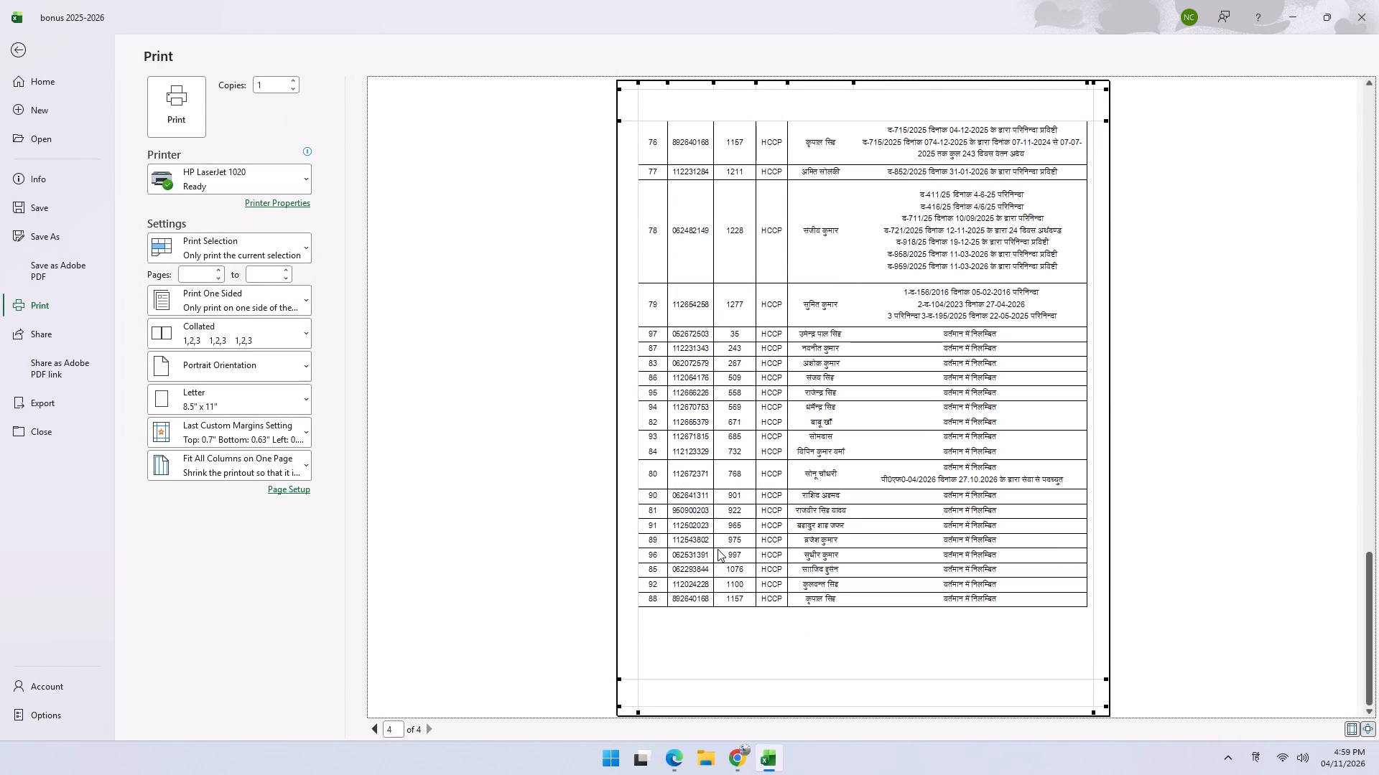
pyautogui.scroll(-2, 718, 549)
pyautogui.scroll(8, 718, 549)
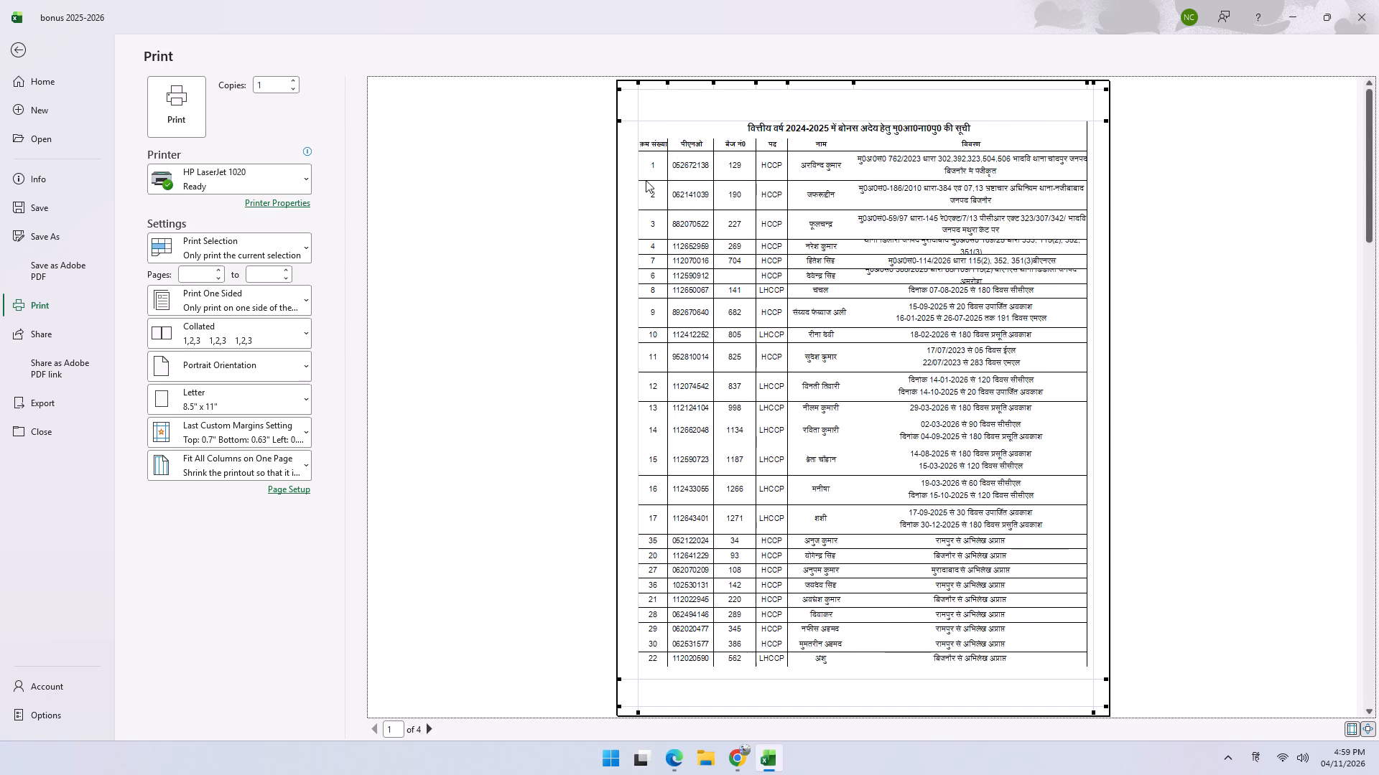
pyautogui.moveTo(622, 121); pyautogui.dragTo(622, 115)
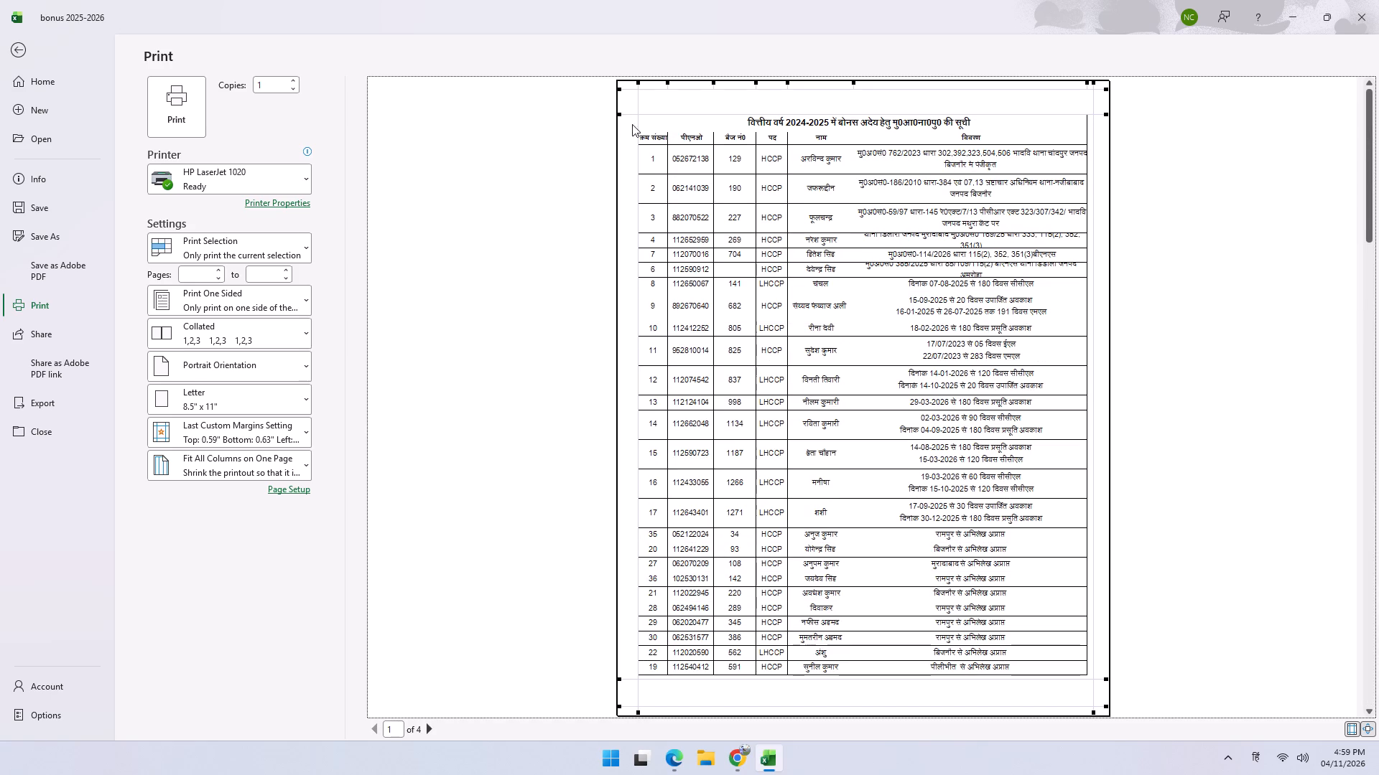
pyautogui.scroll(-11, 799, 316)
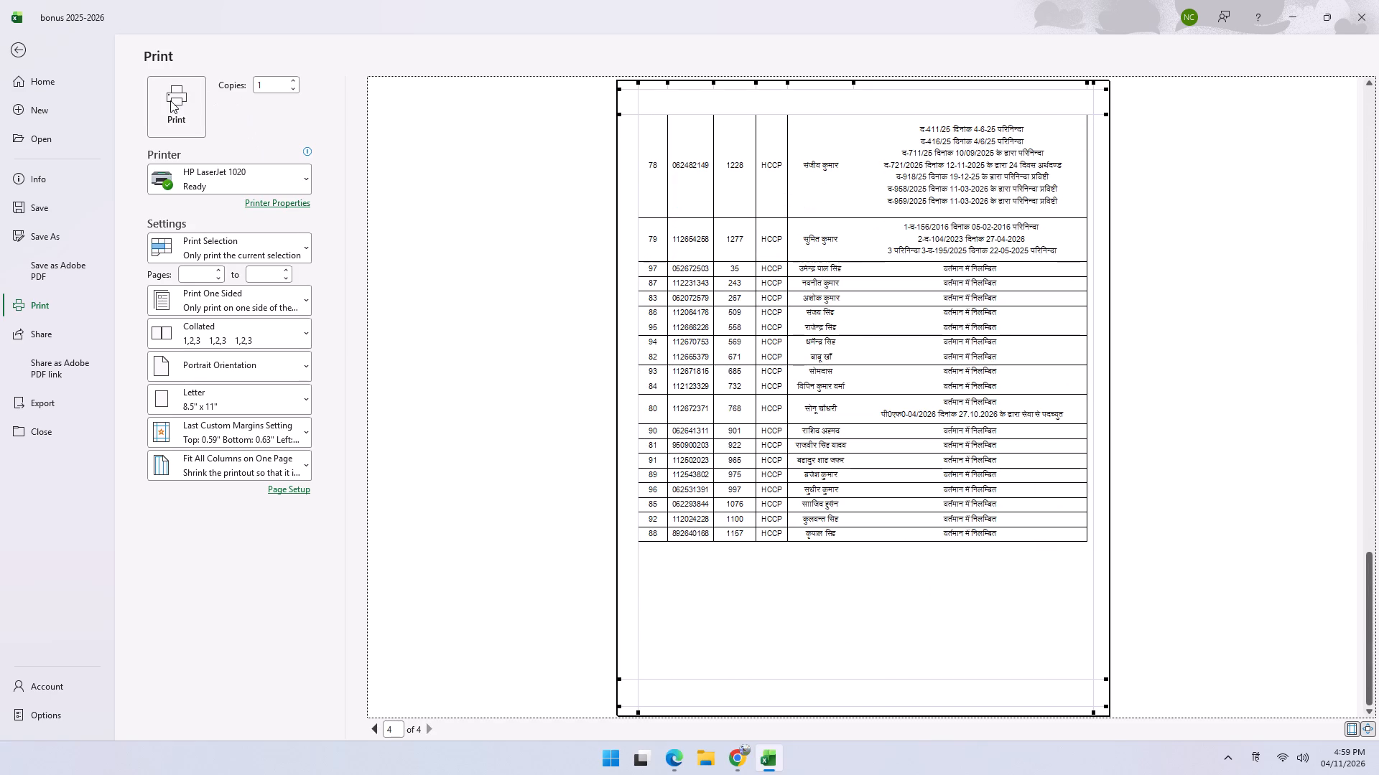
pyautogui.press('Escape')
# Renumber the serial-number column A consecutively from 1 in row 3 through 96 in row 98.
pyautogui.scroll(4, 85, 330)
pyautogui.scroll(-1, 85, 327)
pyautogui.scroll(3, 85, 327)
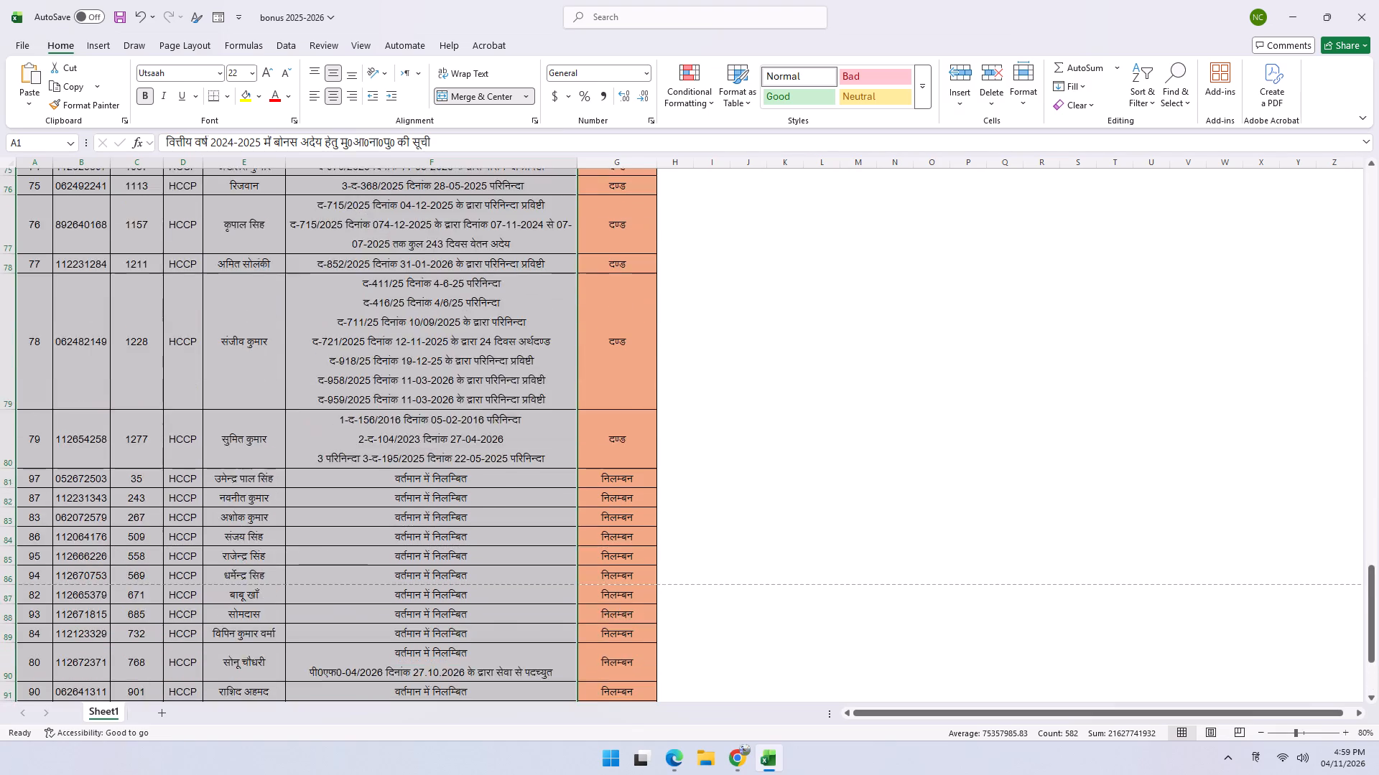
pyautogui.scroll(3, 83, 325)
pyautogui.scroll(-1, 83, 325)
pyautogui.scroll(6, 83, 325)
pyautogui.scroll(-1, 83, 325)
pyautogui.scroll(12, 83, 325)
pyautogui.scroll(-1, 83, 325)
pyautogui.scroll(17, 83, 325)
pyautogui.scroll(-1, 83, 325)
pyautogui.scroll(8, 83, 325)
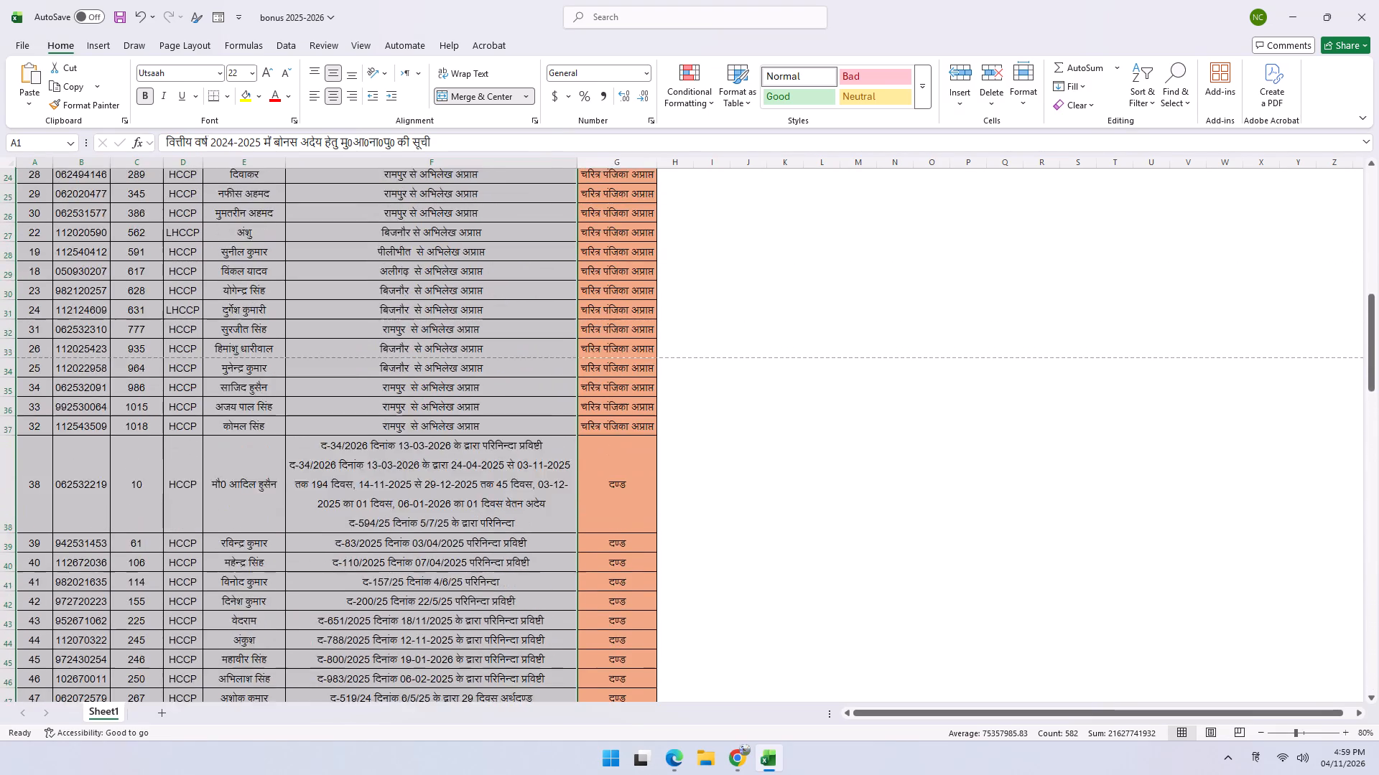
pyautogui.scroll(20, 83, 325)
pyautogui.scroll(1, 83, 325)
pyautogui.scroll(-1, 83, 325)
pyautogui.scroll(5, 83, 325)
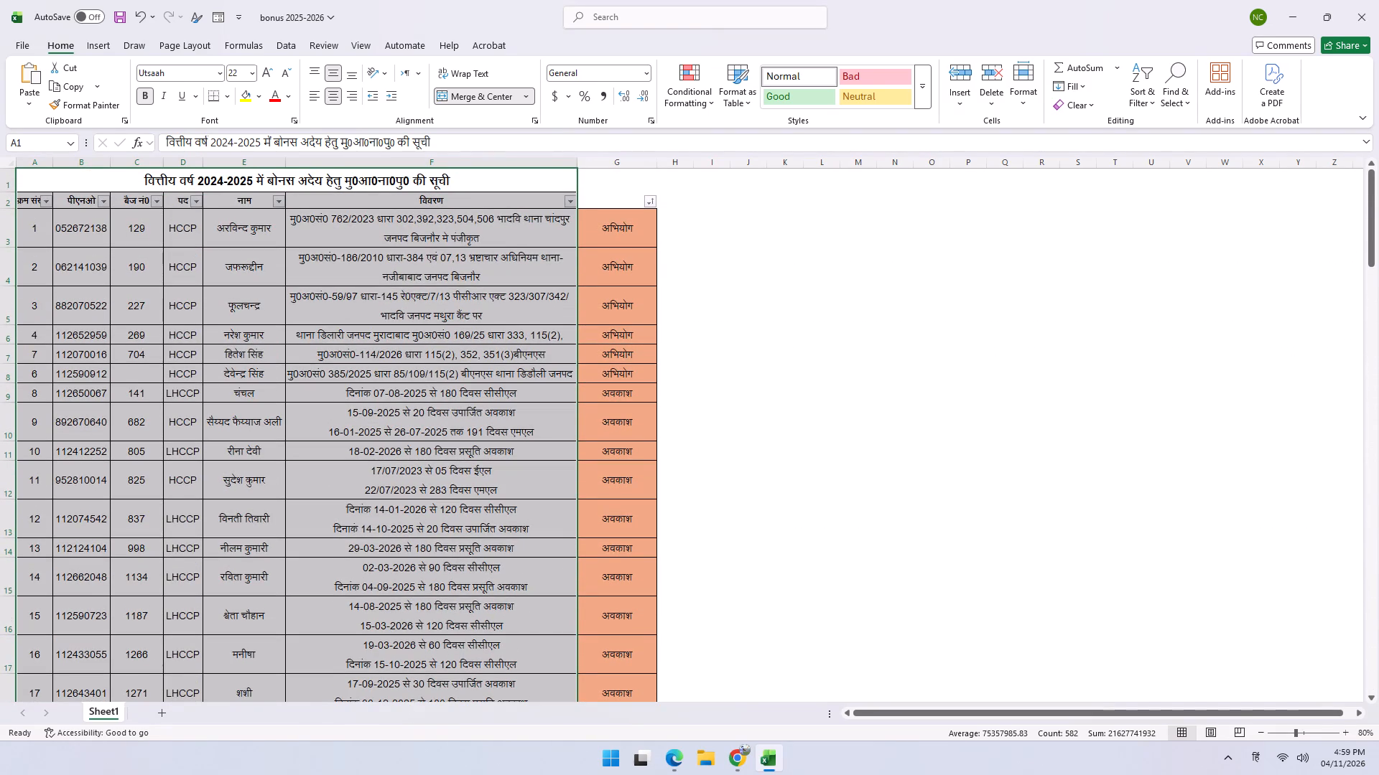
pyautogui.click(37, 232)
pyautogui.moveTo(37, 230); pyautogui.dragTo(37, 270)
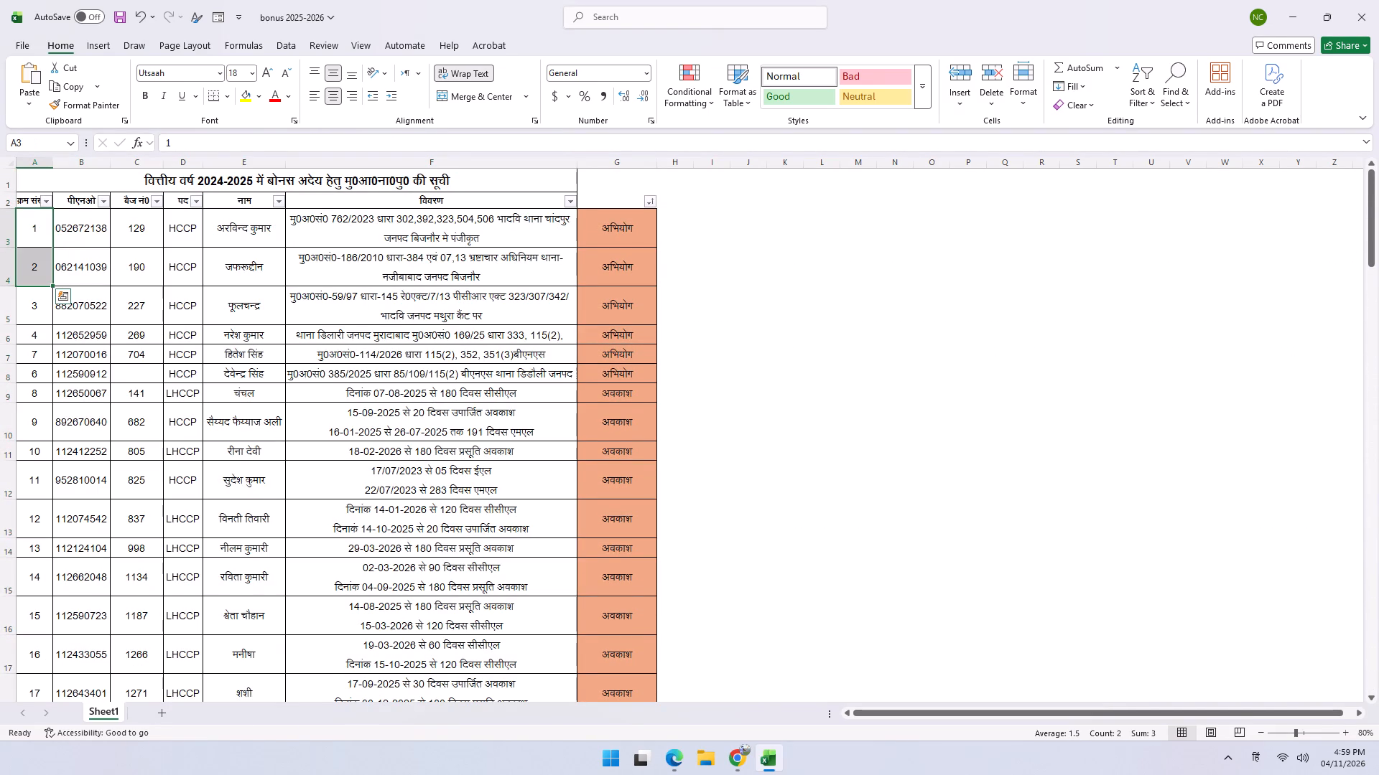
pyautogui.doubleClick(51, 286)
# Select the list range A1:F98, check the renumbered pages in the print preview and return to the worksheet.
pyautogui.moveTo(65, 182); pyautogui.dragTo(408, 403)
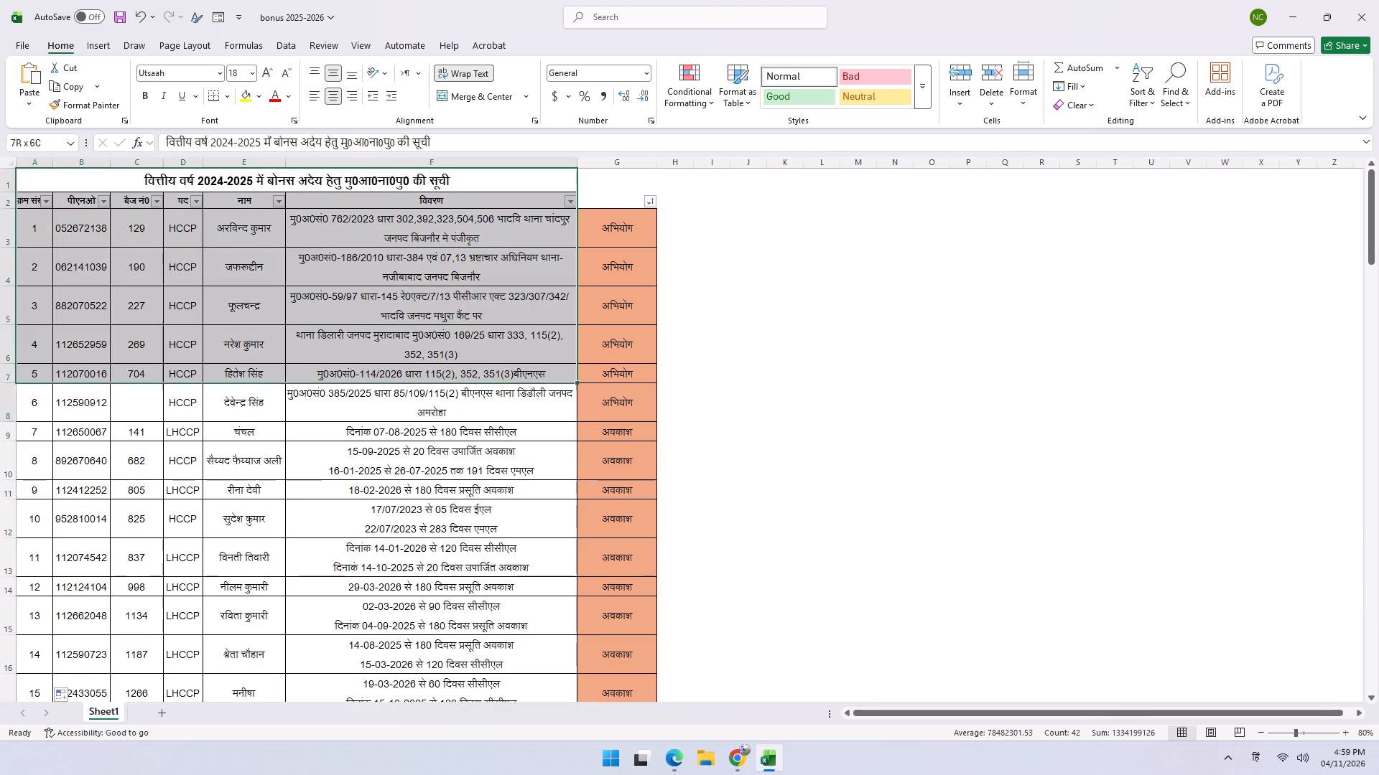
pyautogui.moveTo(408, 403); pyautogui.dragTo(417, 553)
pyautogui.hotkey('ctrl', 'shift', 'Down')
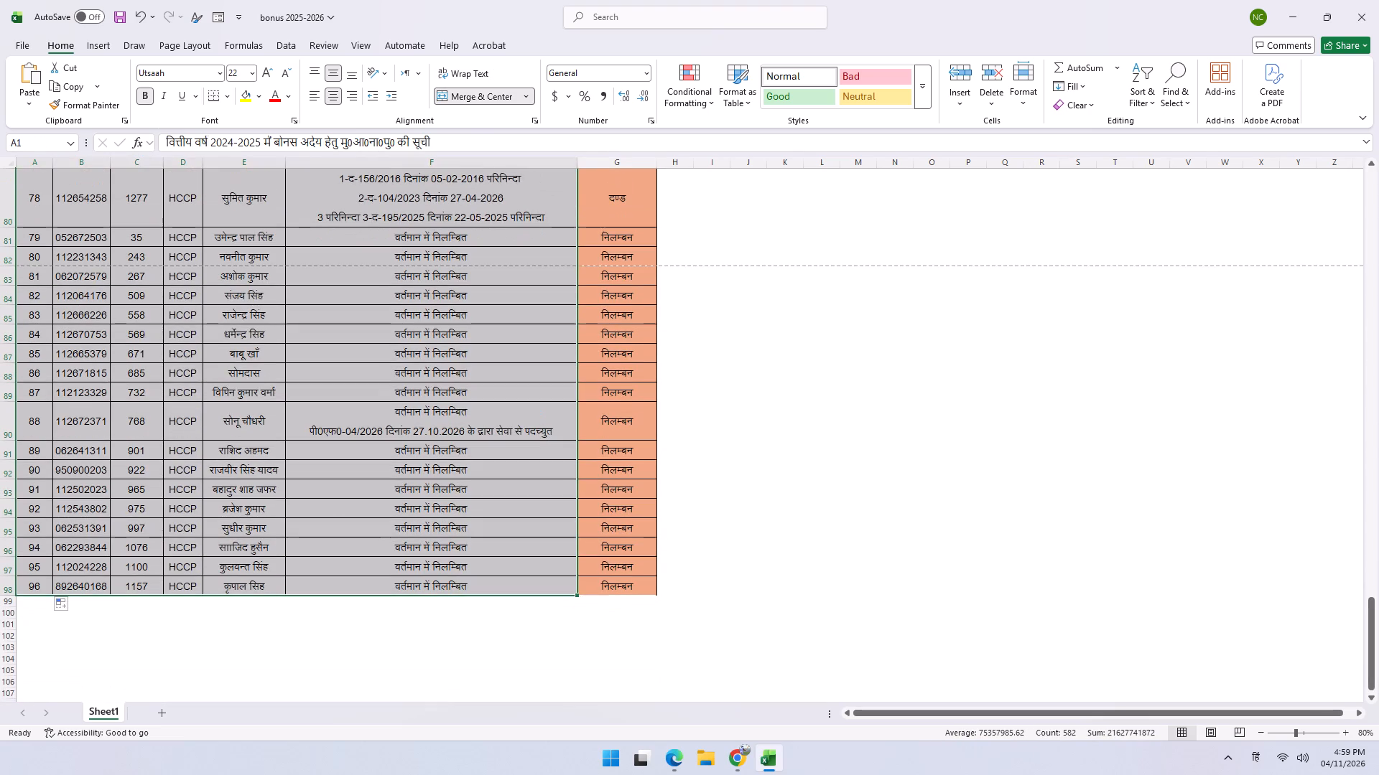
pyautogui.hotkey('ctrl', 'p')
pyautogui.scroll(-7, 756, 488)
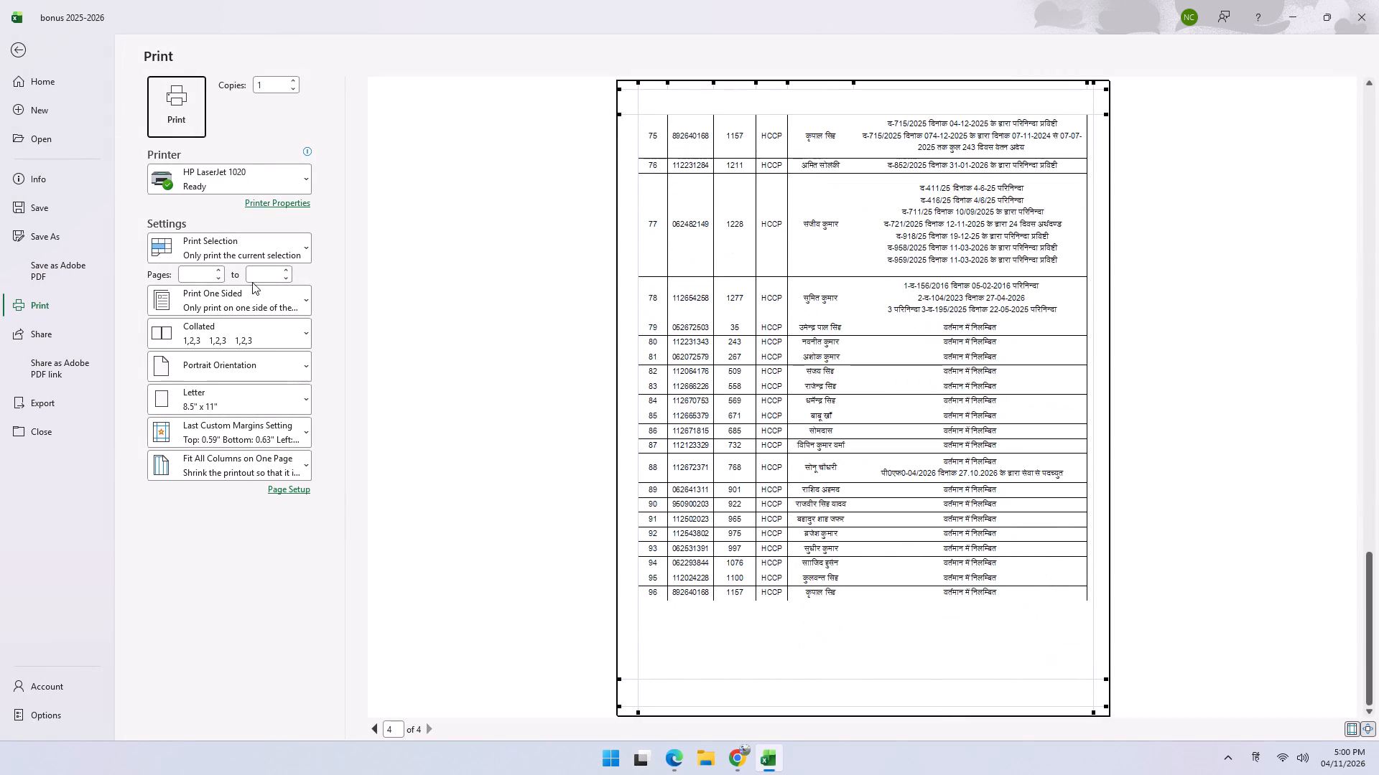
pyautogui.press('Escape')
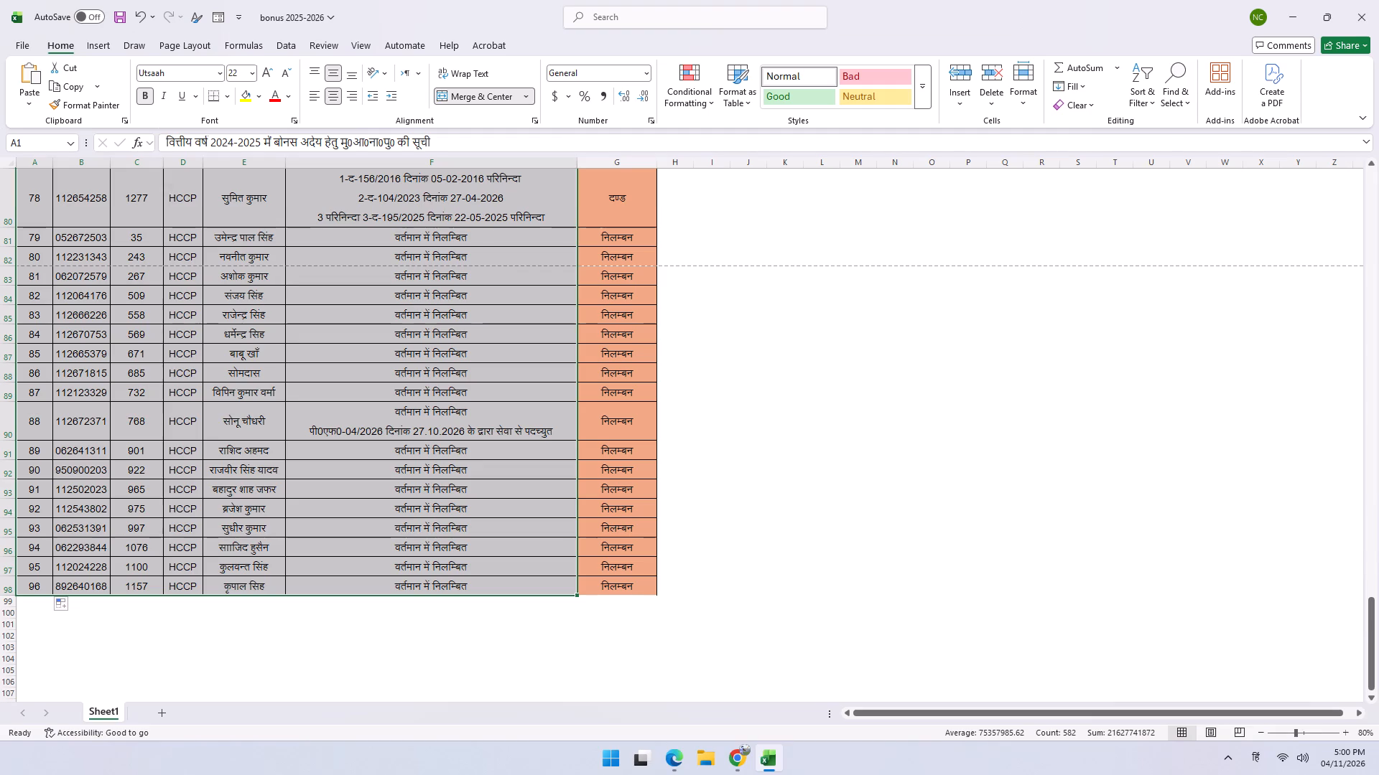
# Apply All Borders to the whole selected range A1:F98.
pyautogui.click(227, 95)
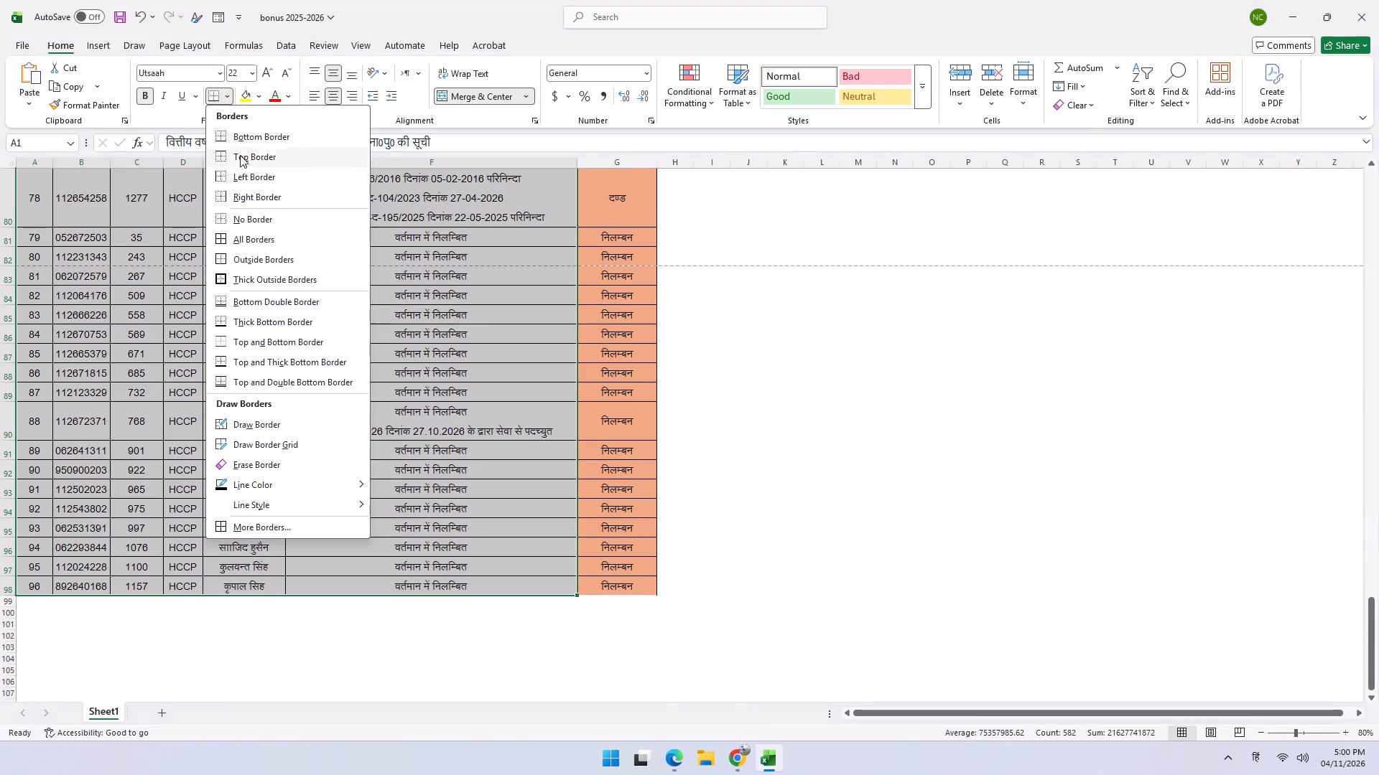
pyautogui.click(225, 237)
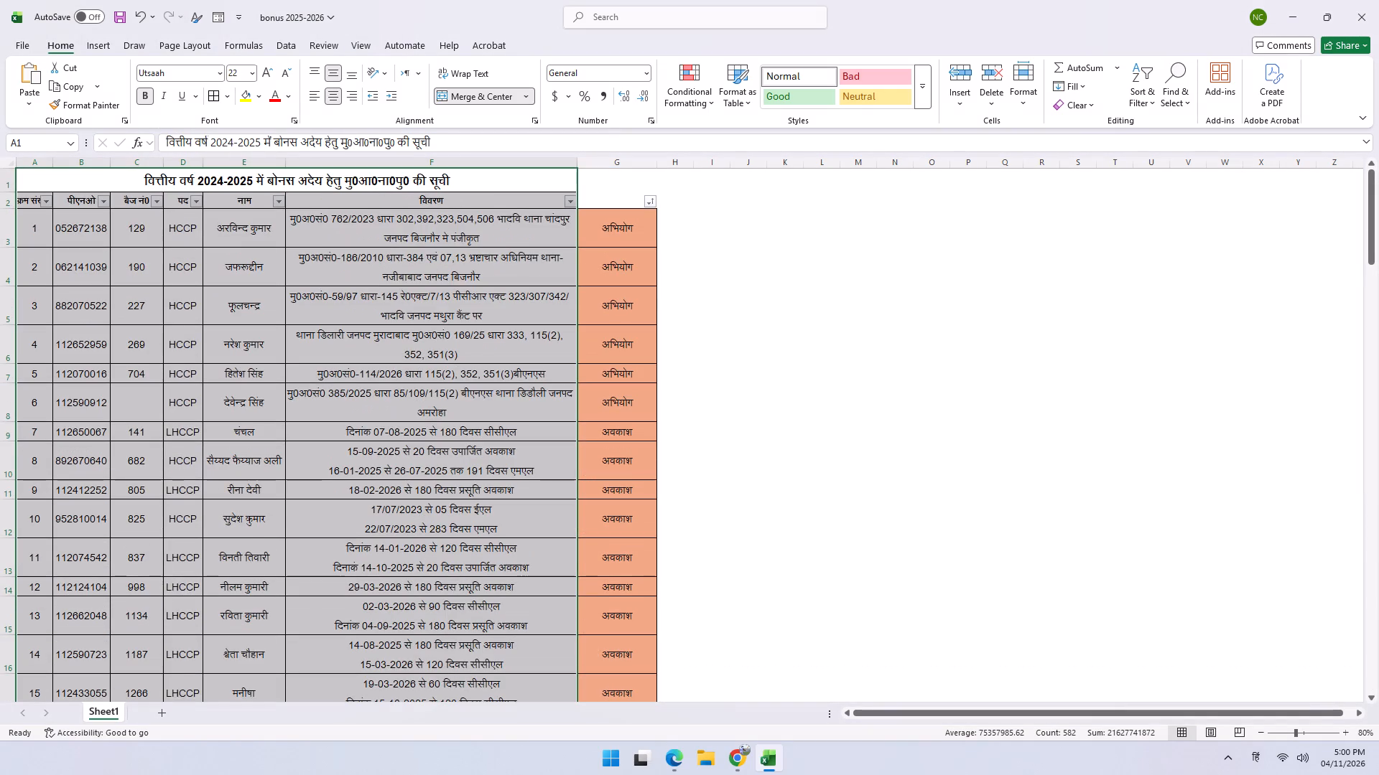
pyautogui.click(228, 101)
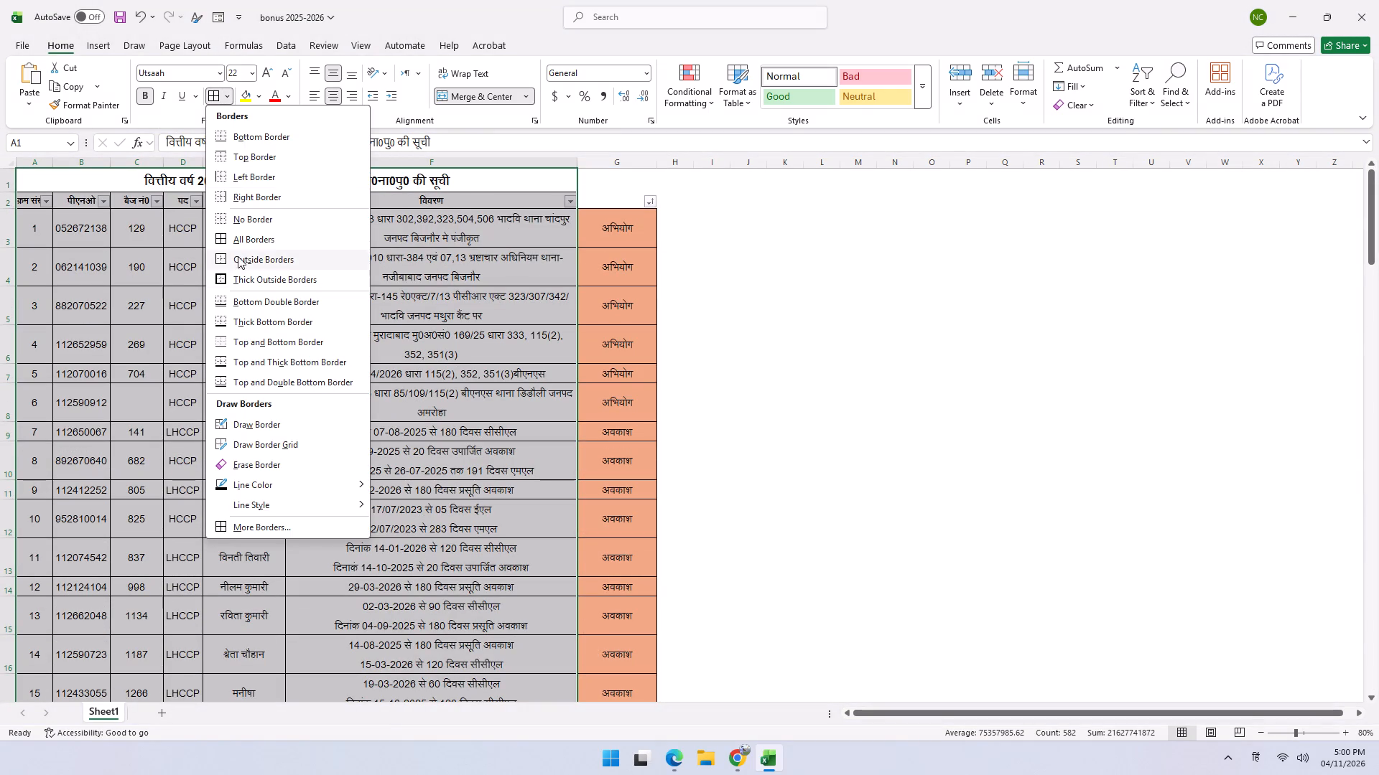
pyautogui.click(242, 244)
# Review the preview pages and print one copy of the selected range A1:F98 on the HP LaserJet 1020.
pyautogui.hotkey('ctrl', 'p')
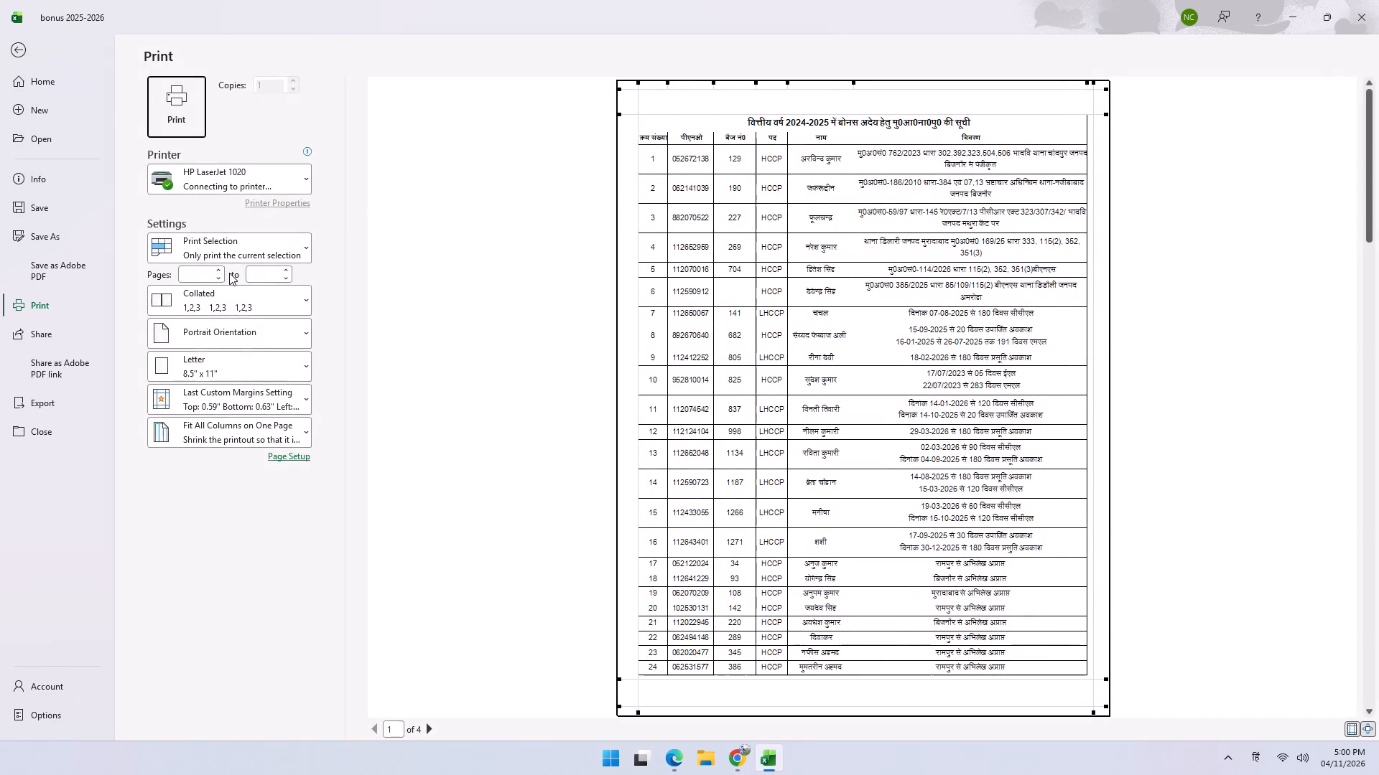
pyautogui.scroll(-12, 899, 210)
pyautogui.scroll(6, 865, 210)
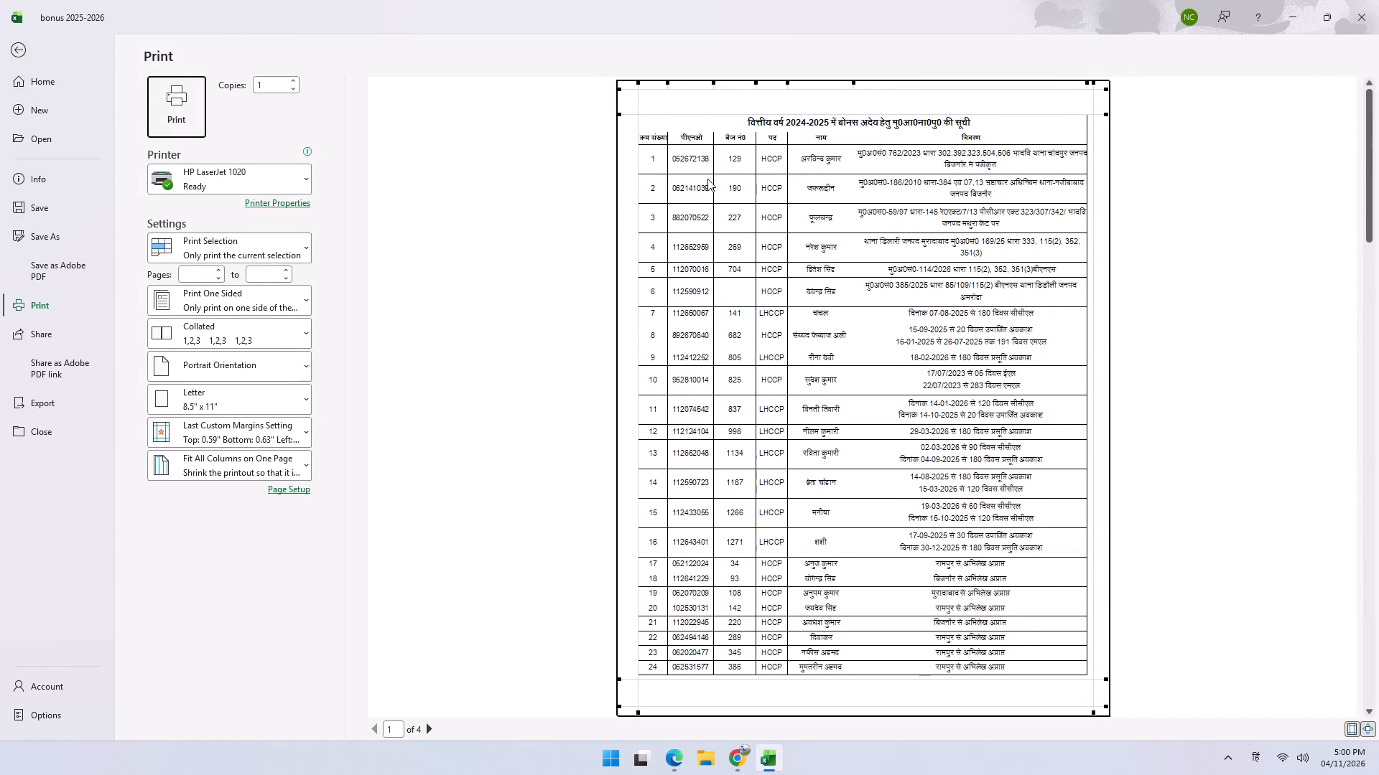
pyautogui.click(158, 118)
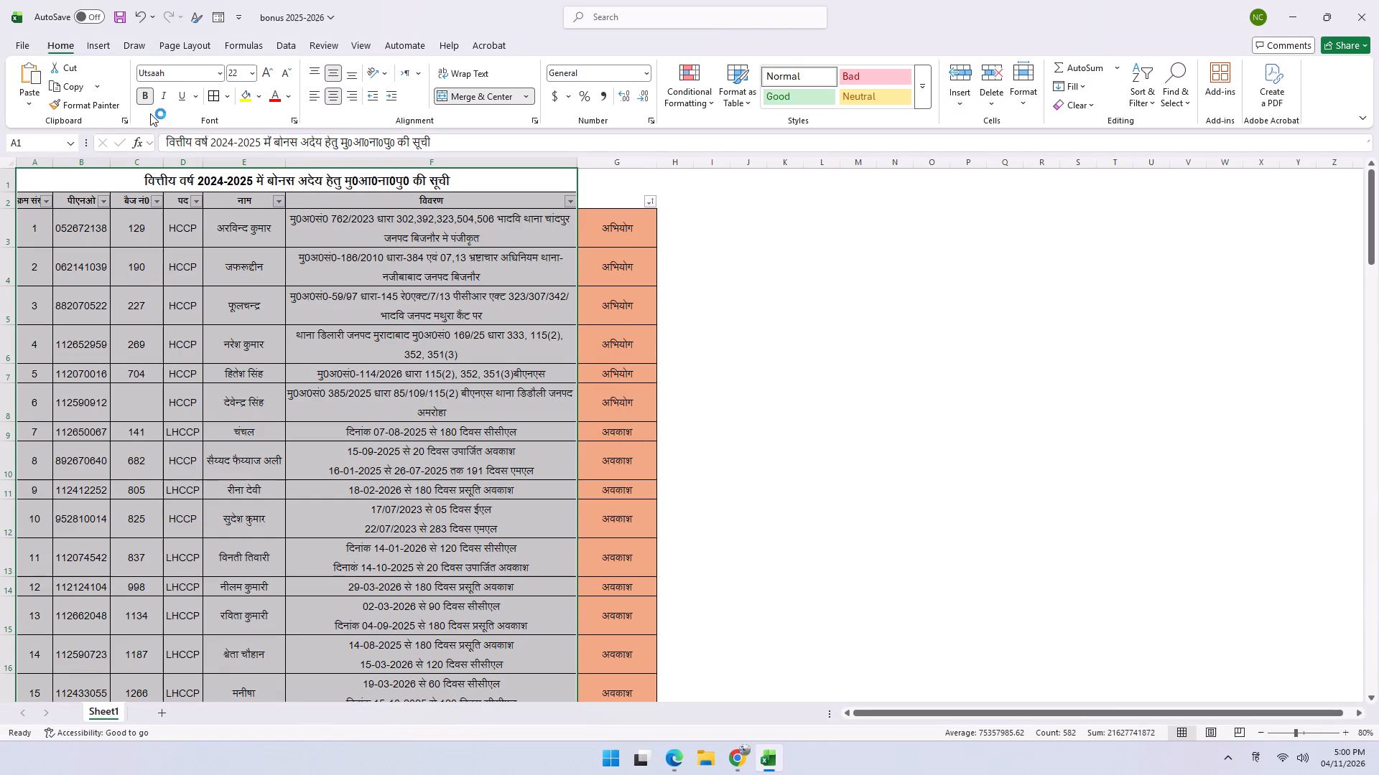
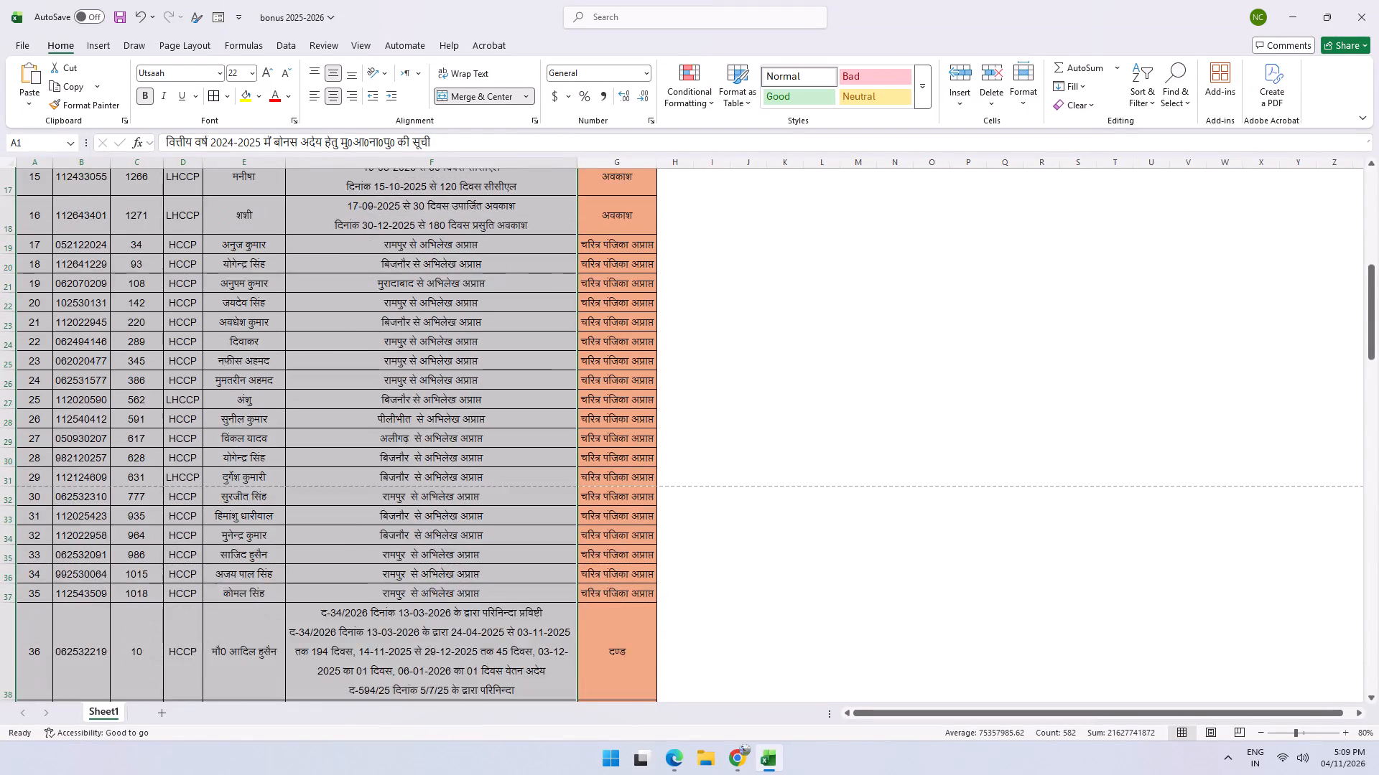
# Select the entire worksheet rows 81 through 98, covering the निलम्बन entries numbered 79 to 96.
pyautogui.scroll(-4, 559, 449)
pyautogui.scroll(-20, 612, 438)
pyautogui.scroll(-2, 612, 438)
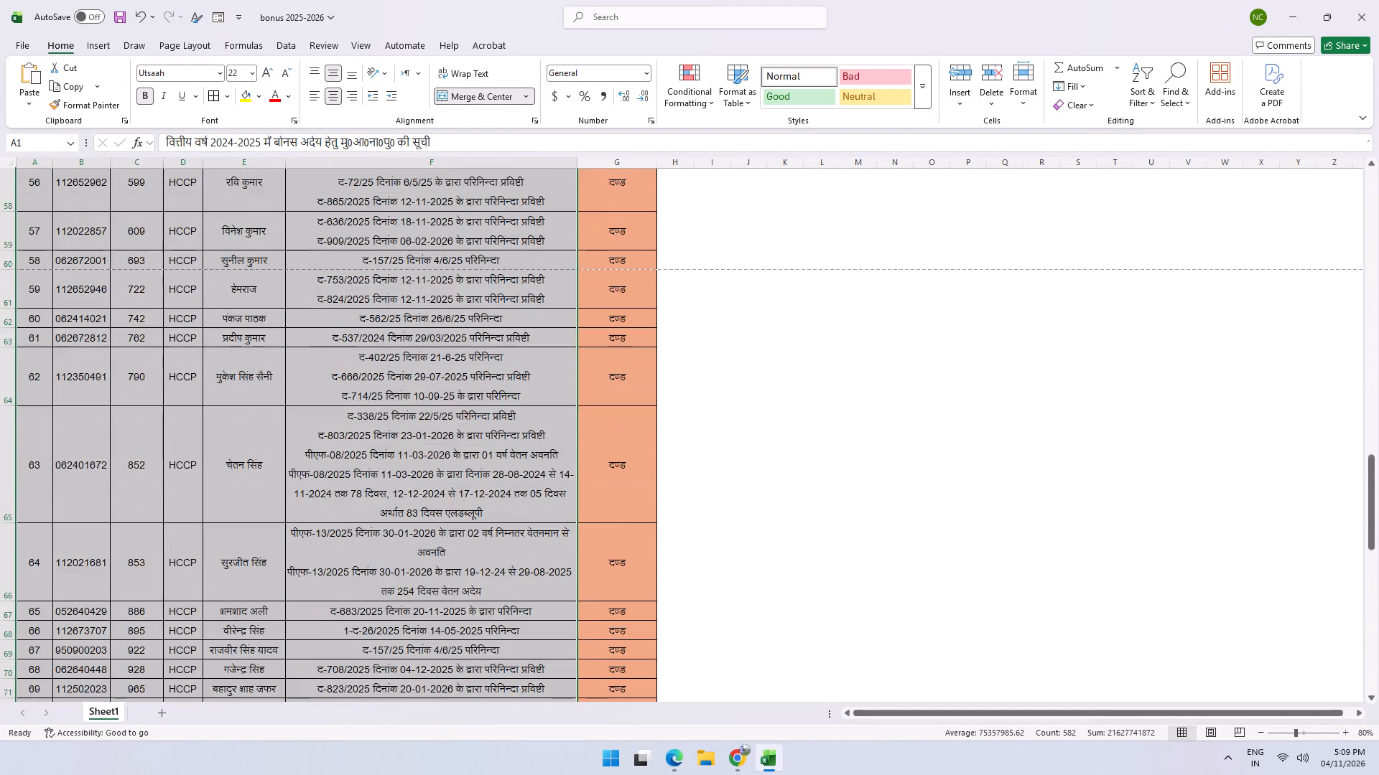
pyautogui.scroll(-12, 577, 489)
pyautogui.scroll(1, 572, 487)
pyautogui.scroll(-10, 572, 487)
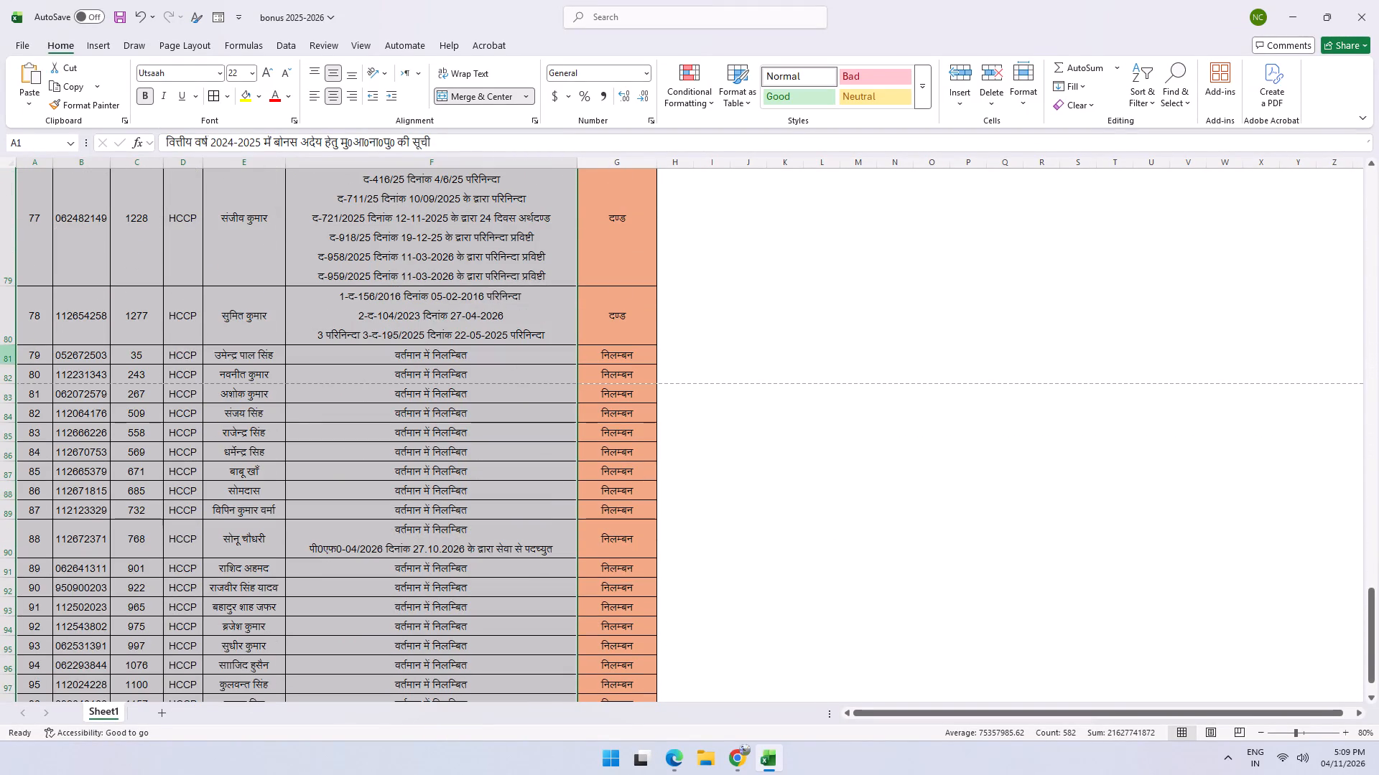
pyautogui.click(0, 349)
pyautogui.moveTo(1, 352); pyautogui.dragTo(0, 408)
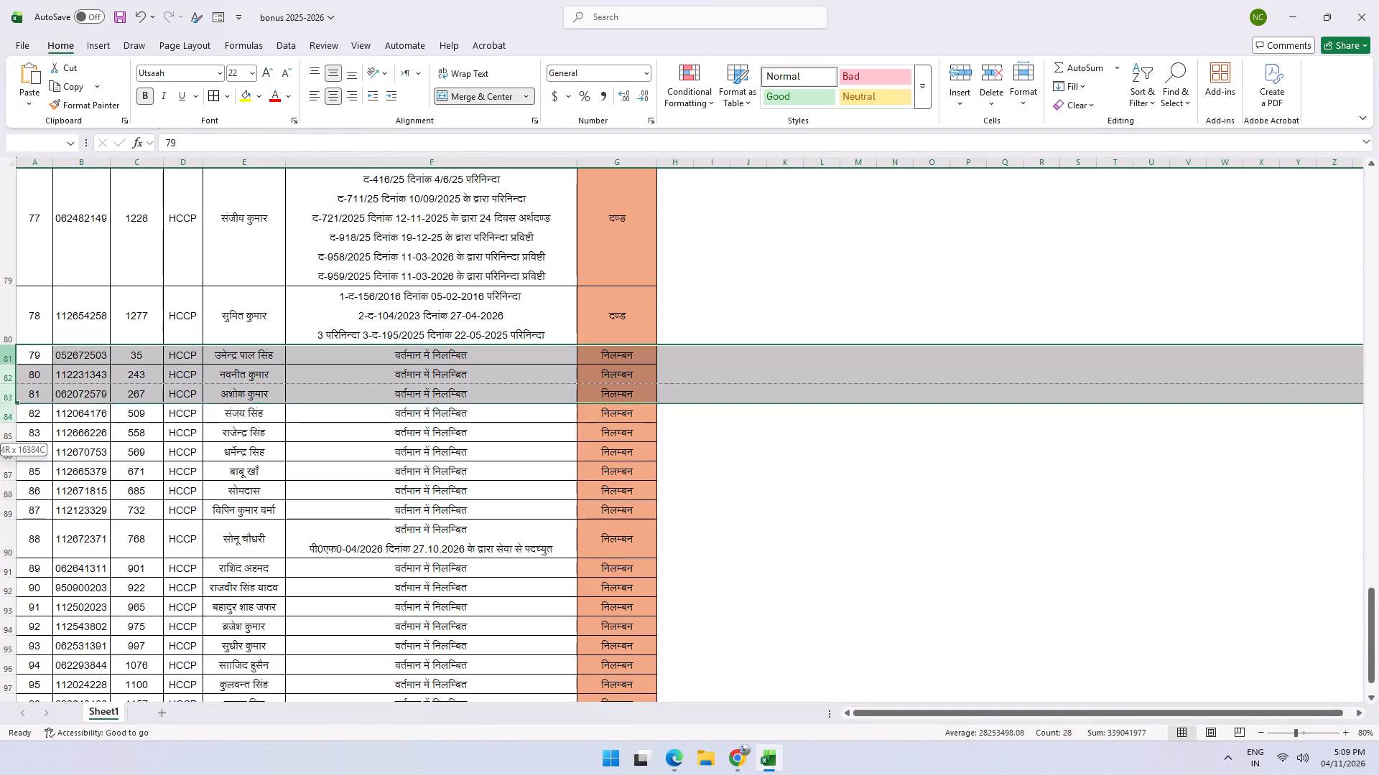
pyautogui.moveTo(0, 408); pyautogui.dragTo(0, 746)
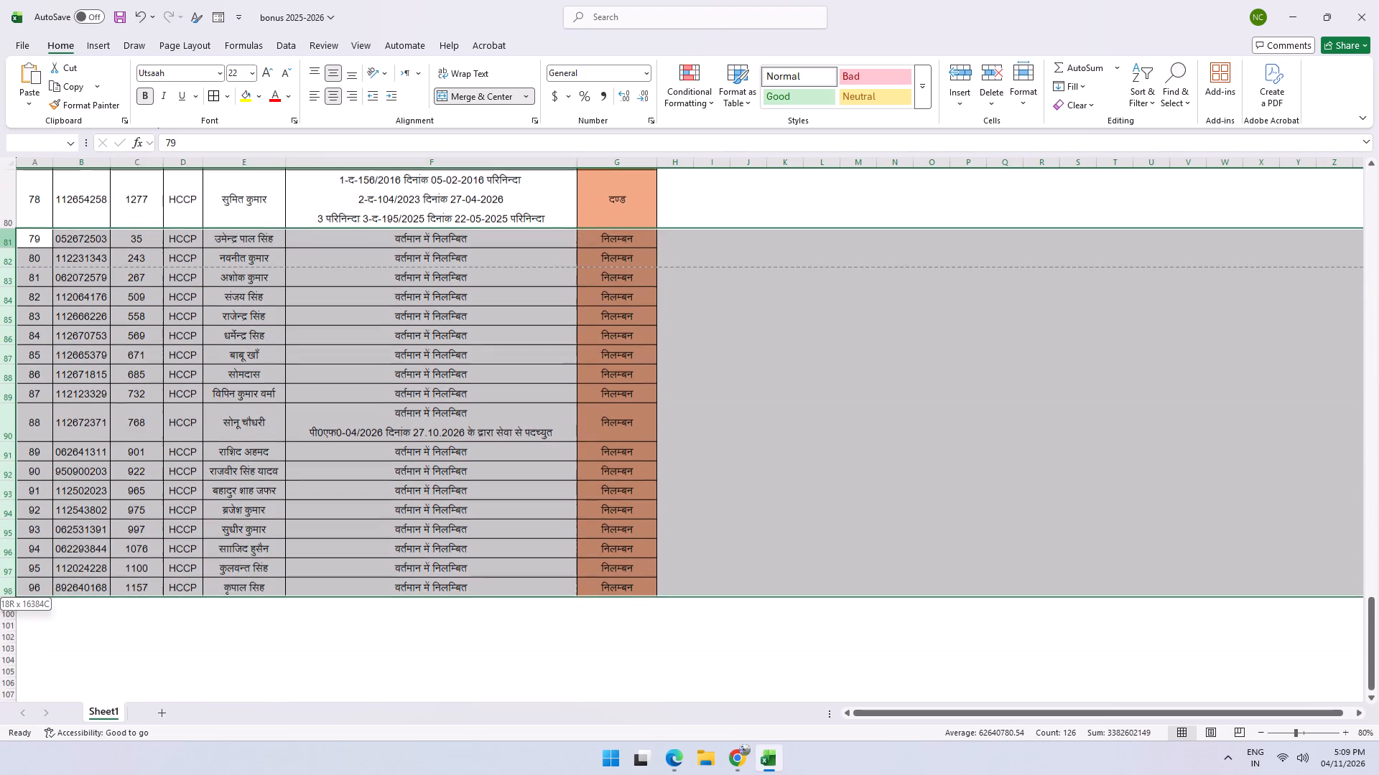
pyautogui.moveTo(0, 746); pyautogui.dragTo(35, 577)
pyautogui.scroll(6, 406, 570)
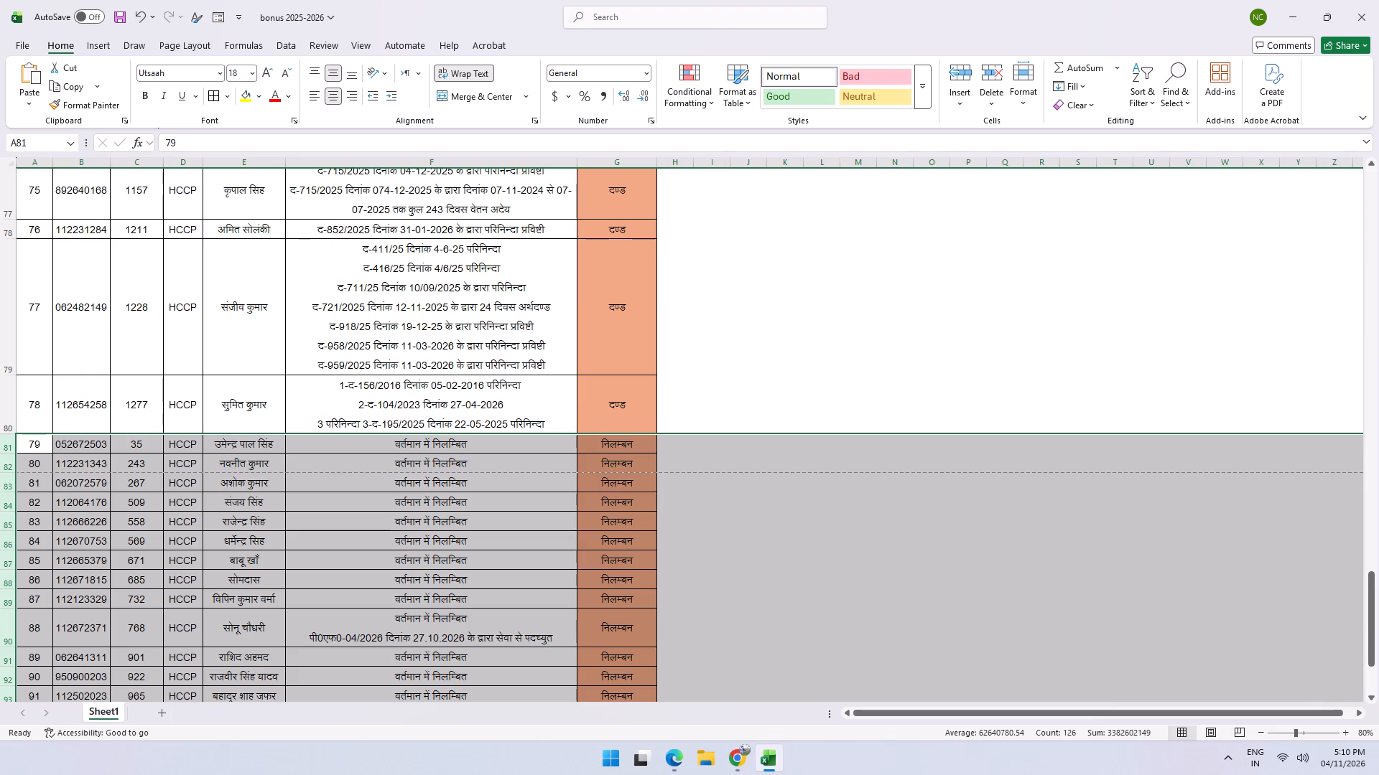
pyautogui.scroll(-5, 414, 500)
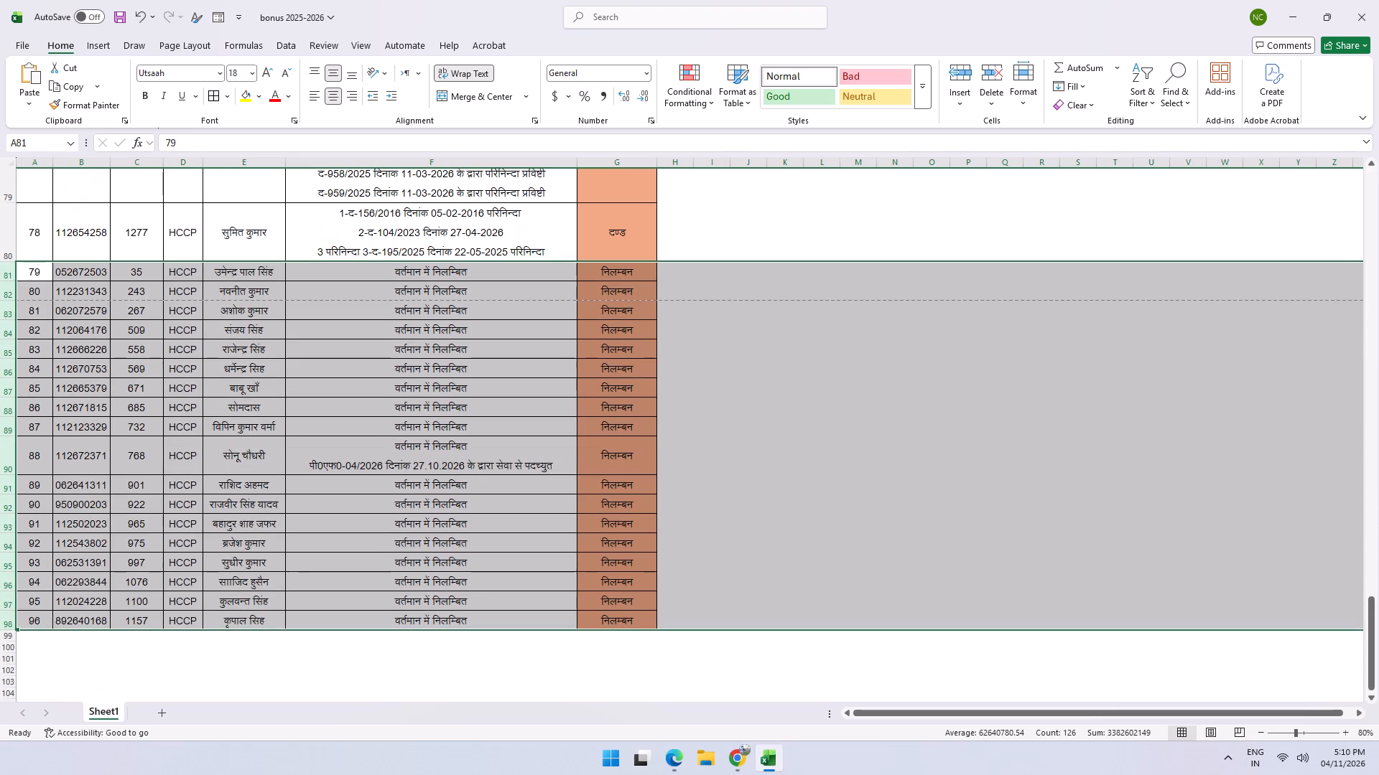
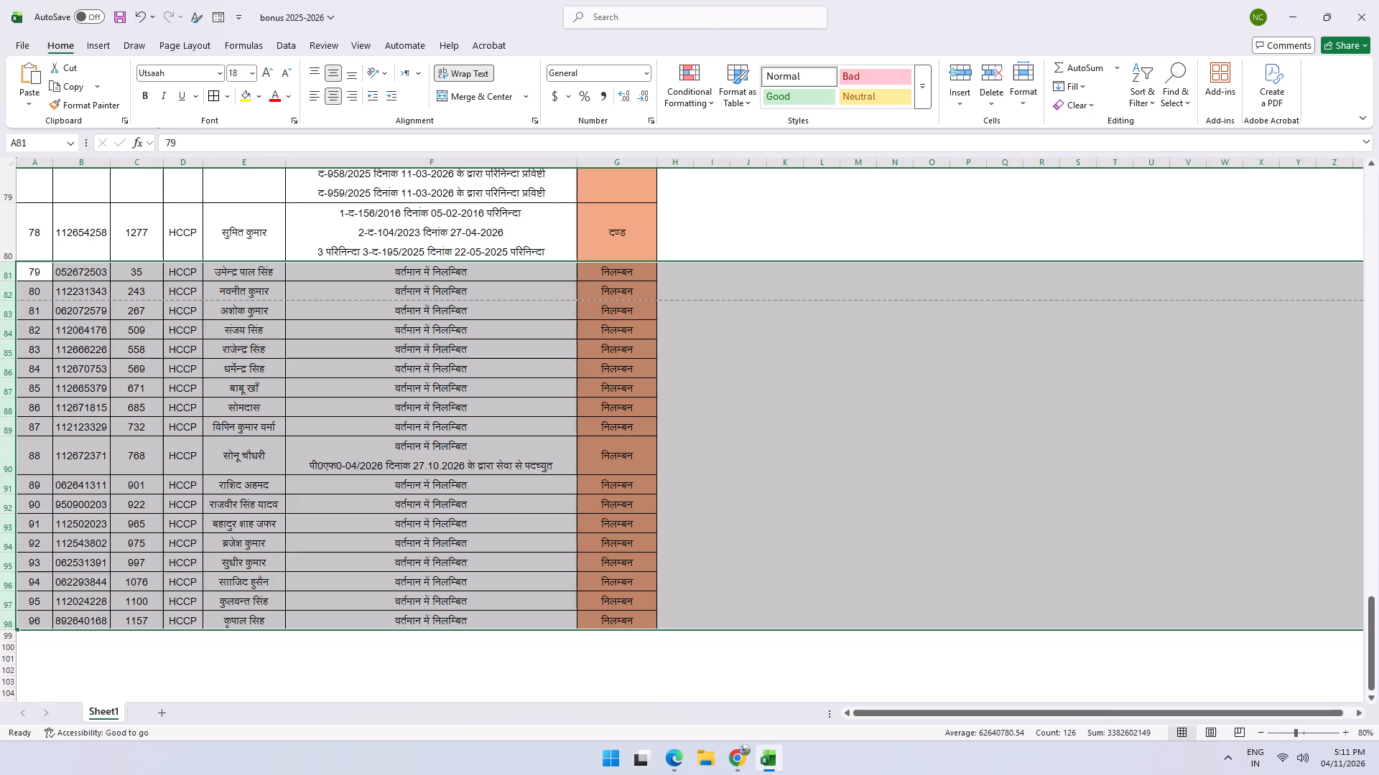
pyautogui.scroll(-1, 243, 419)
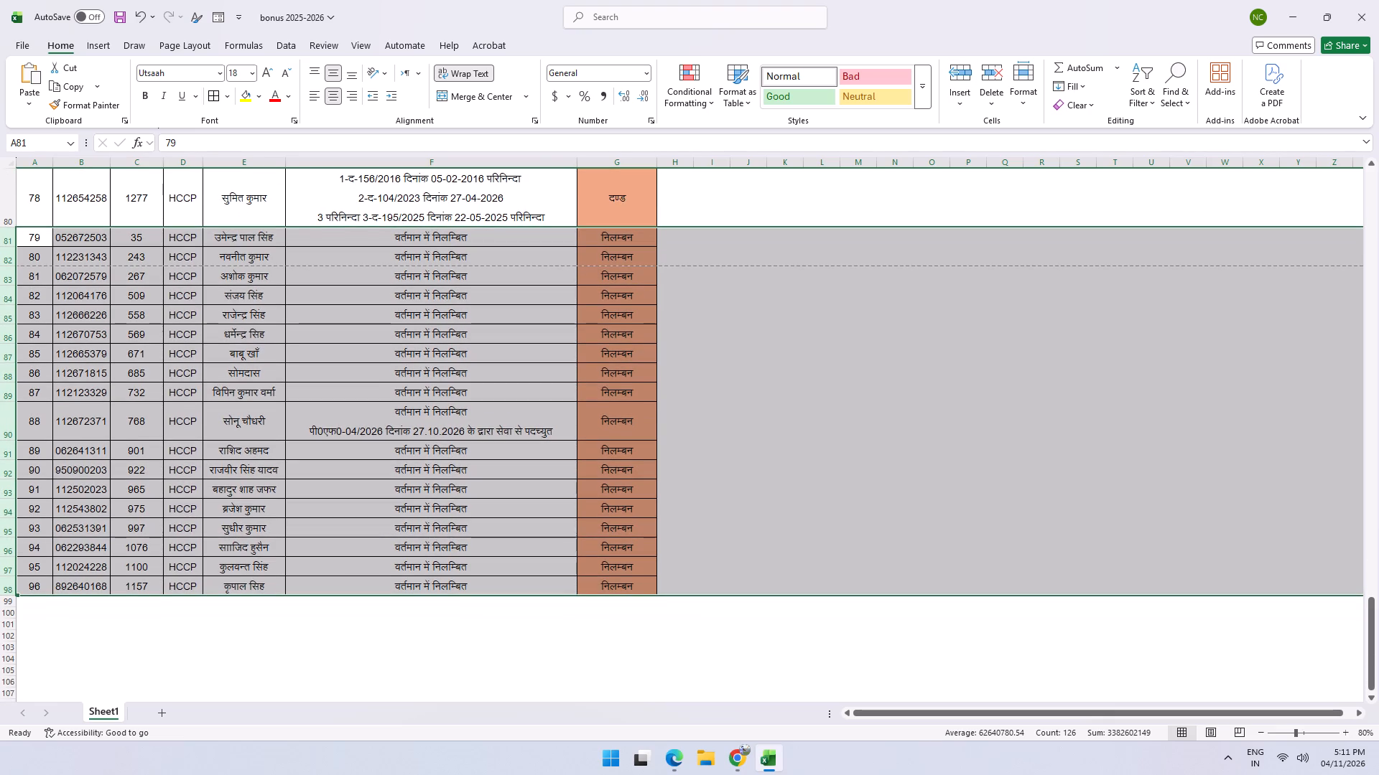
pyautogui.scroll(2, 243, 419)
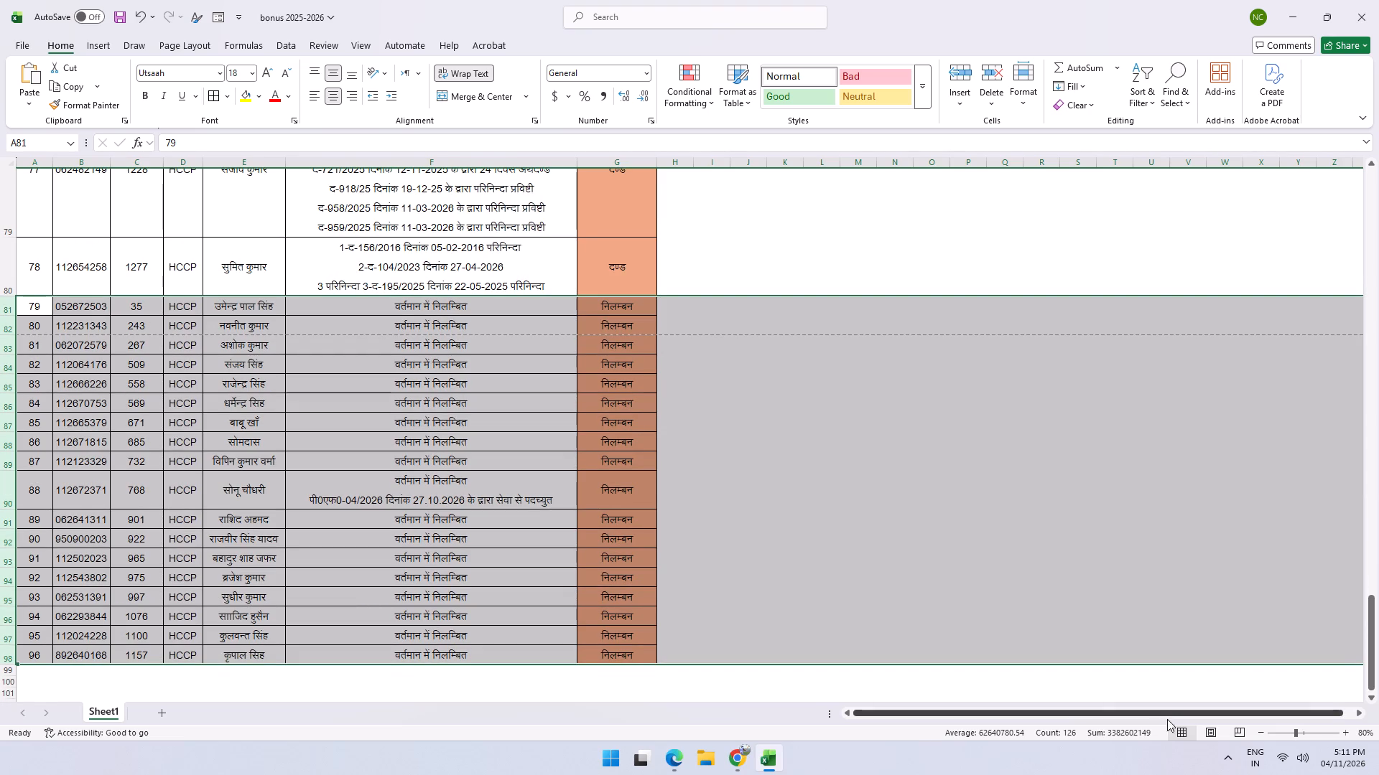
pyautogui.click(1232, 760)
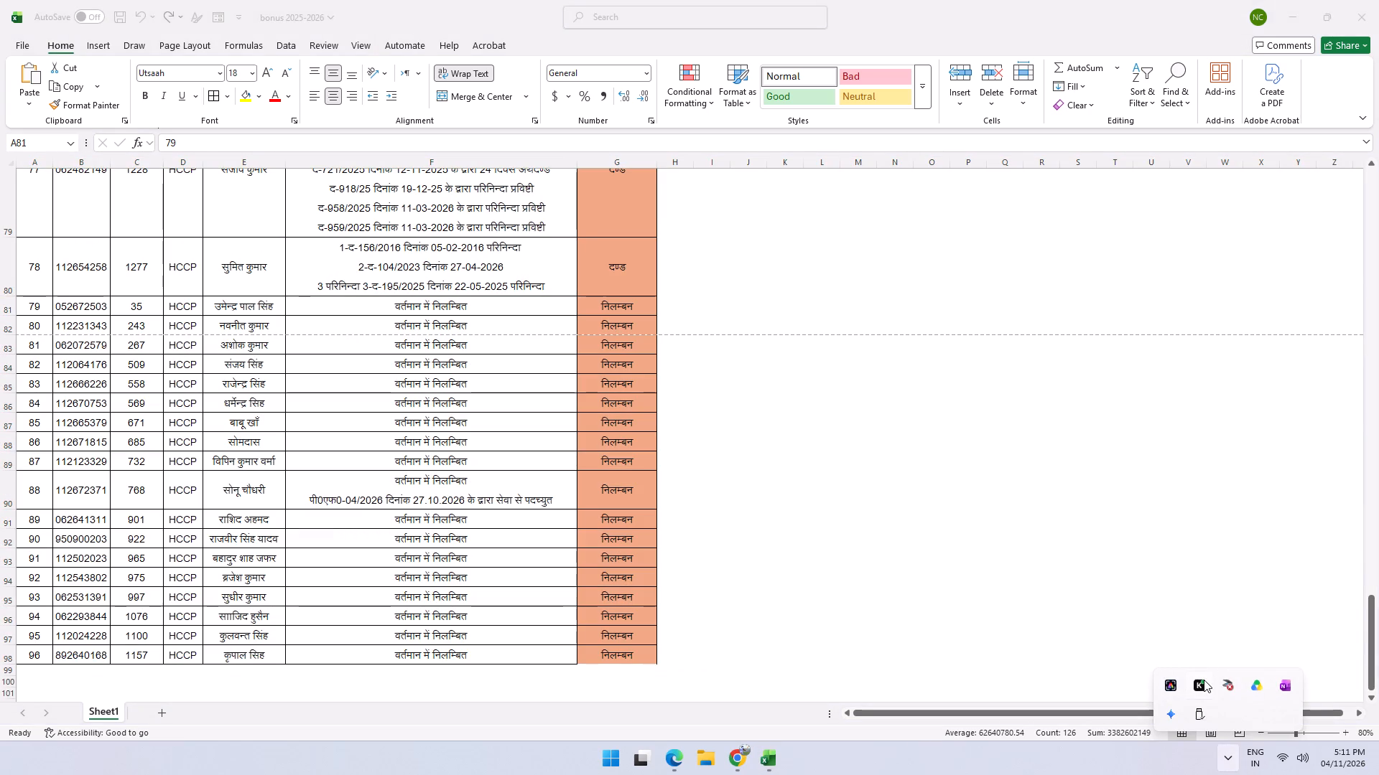
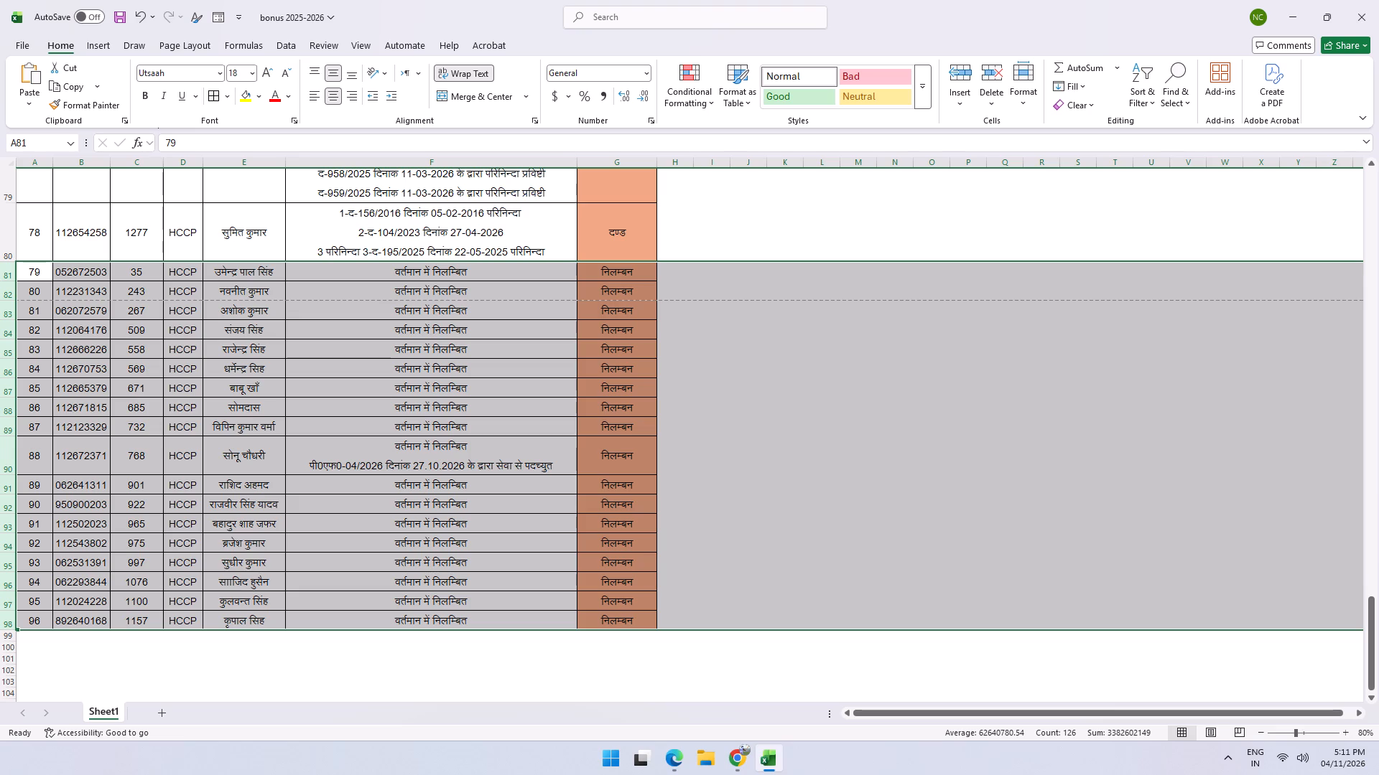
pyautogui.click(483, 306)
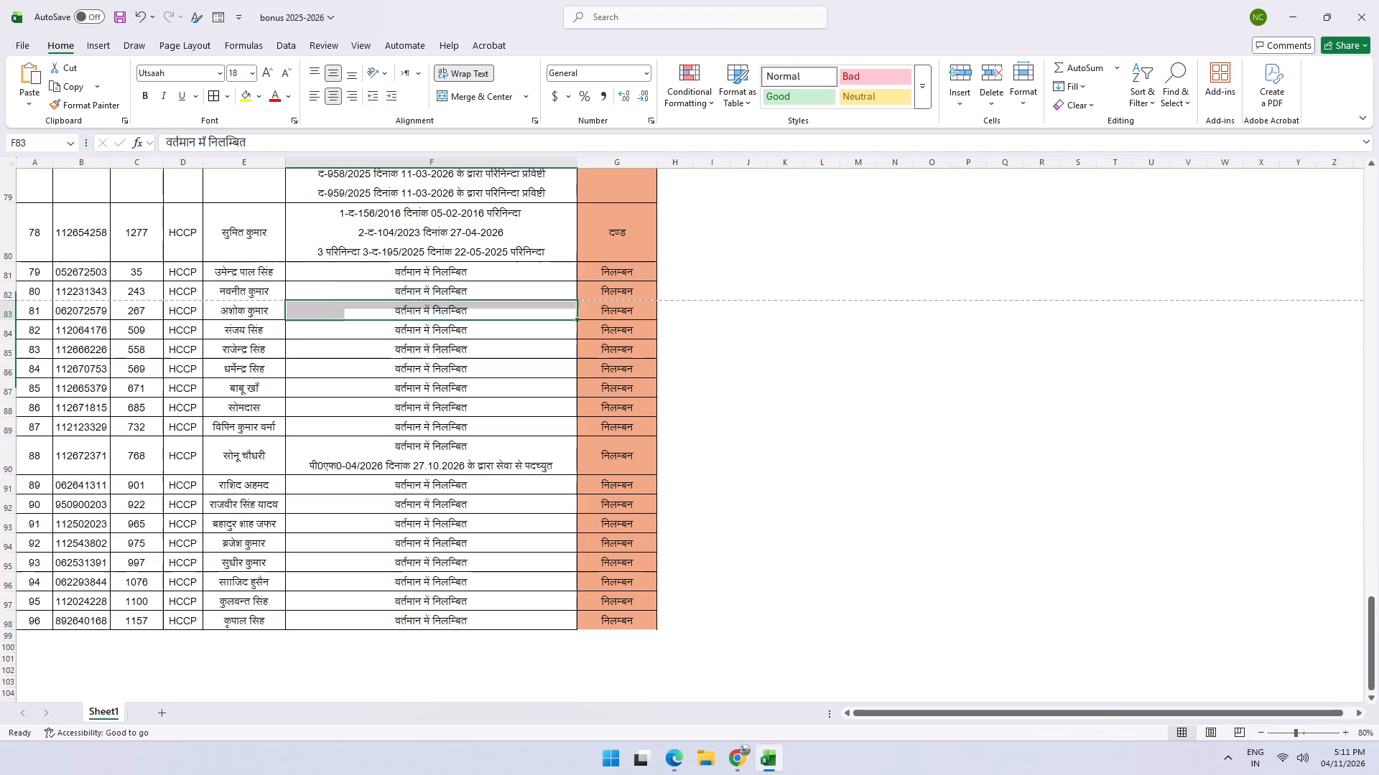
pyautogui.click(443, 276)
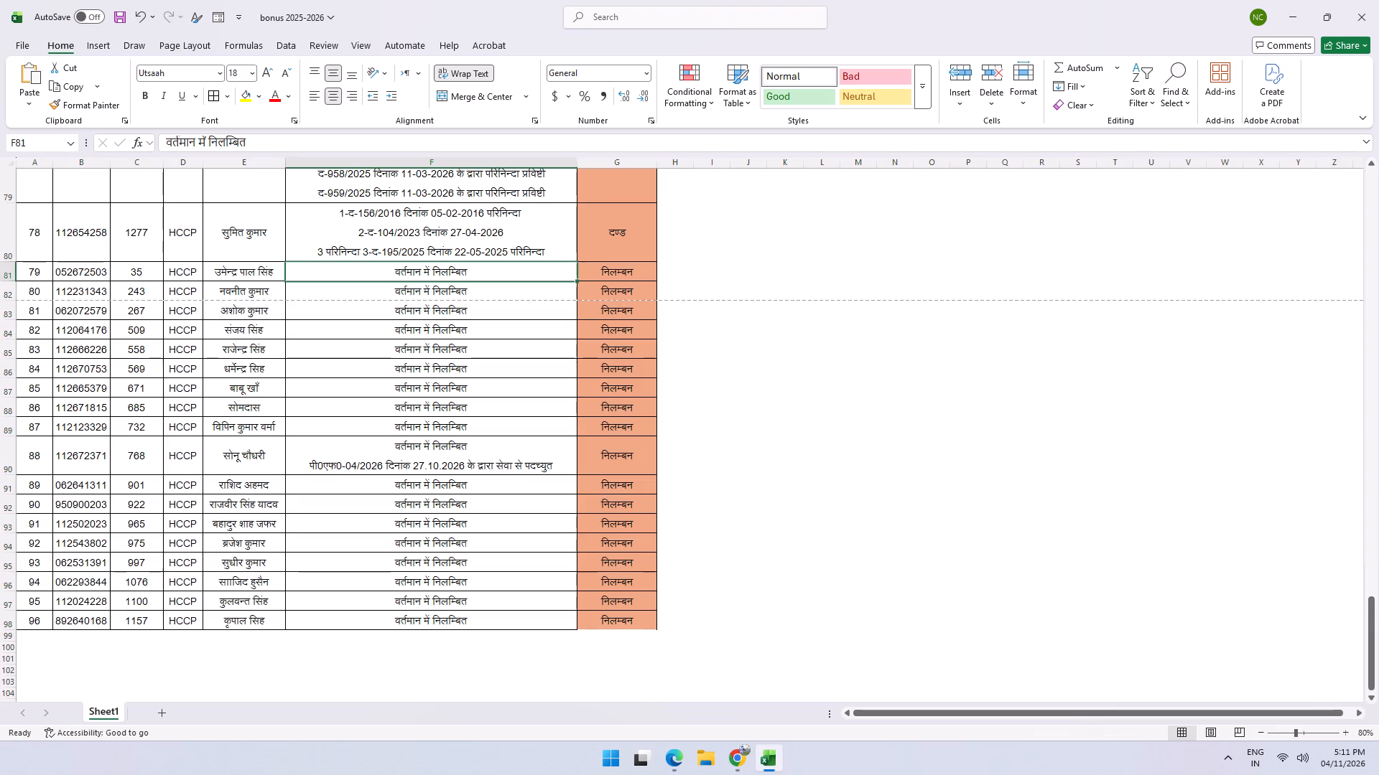
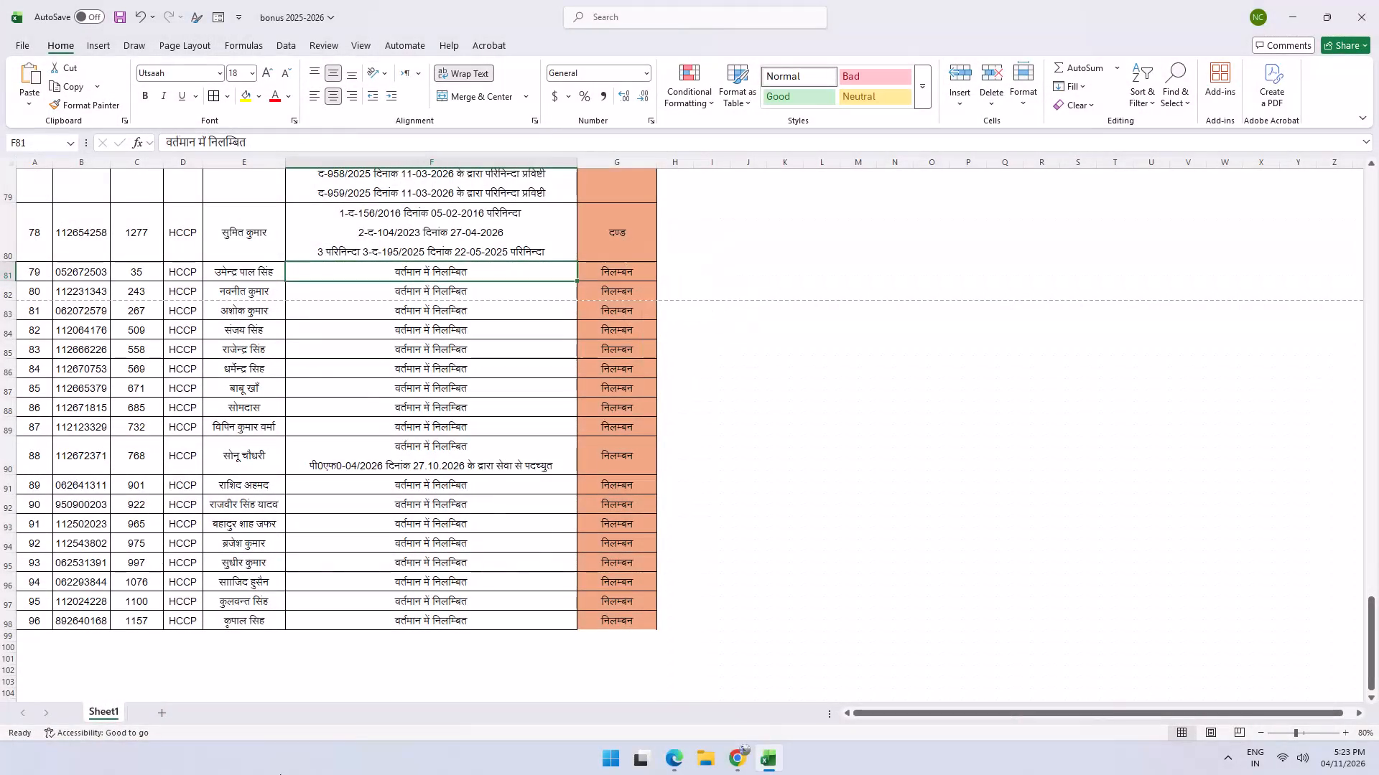
# Select the entire sheet row 81, the first निलम्बन entry with serial number 79.
pyautogui.scroll(2, 356, 444)
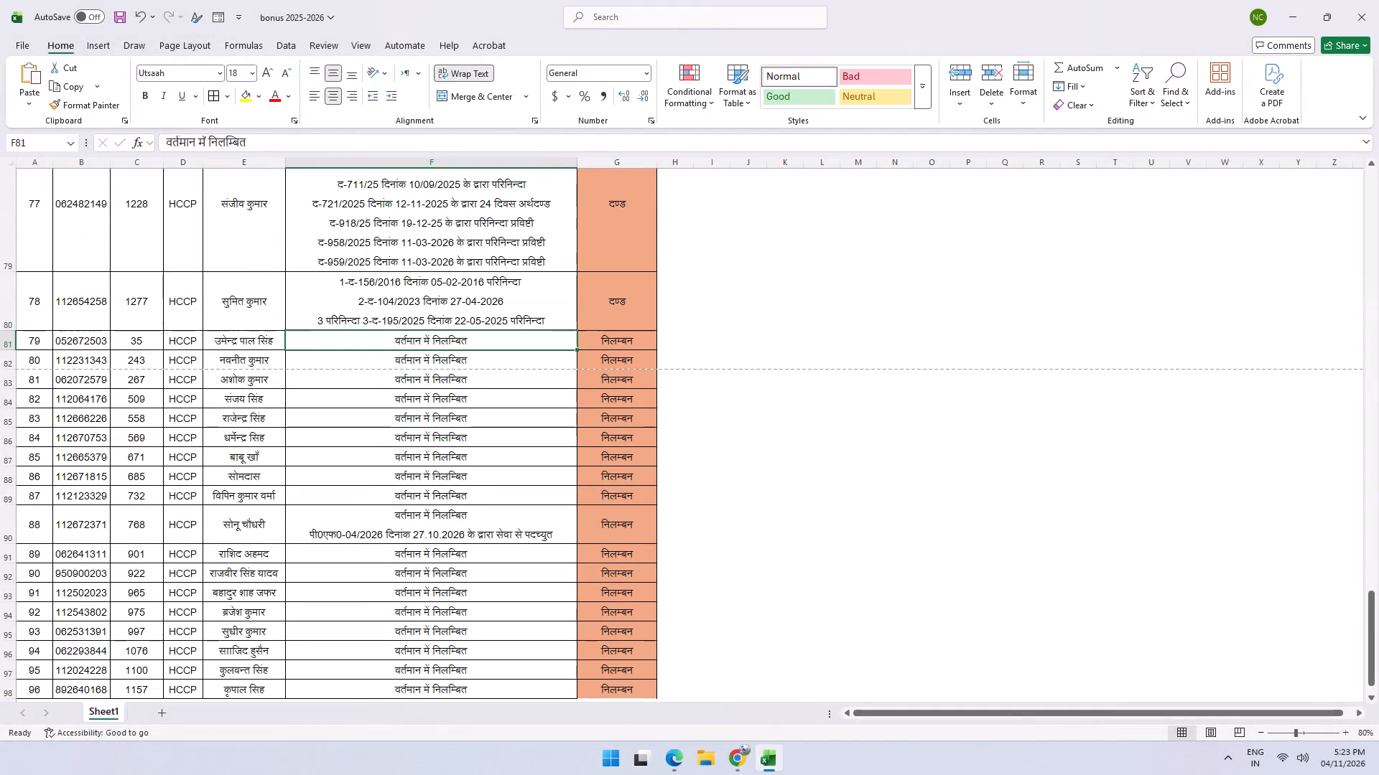
pyautogui.click(0, 339)
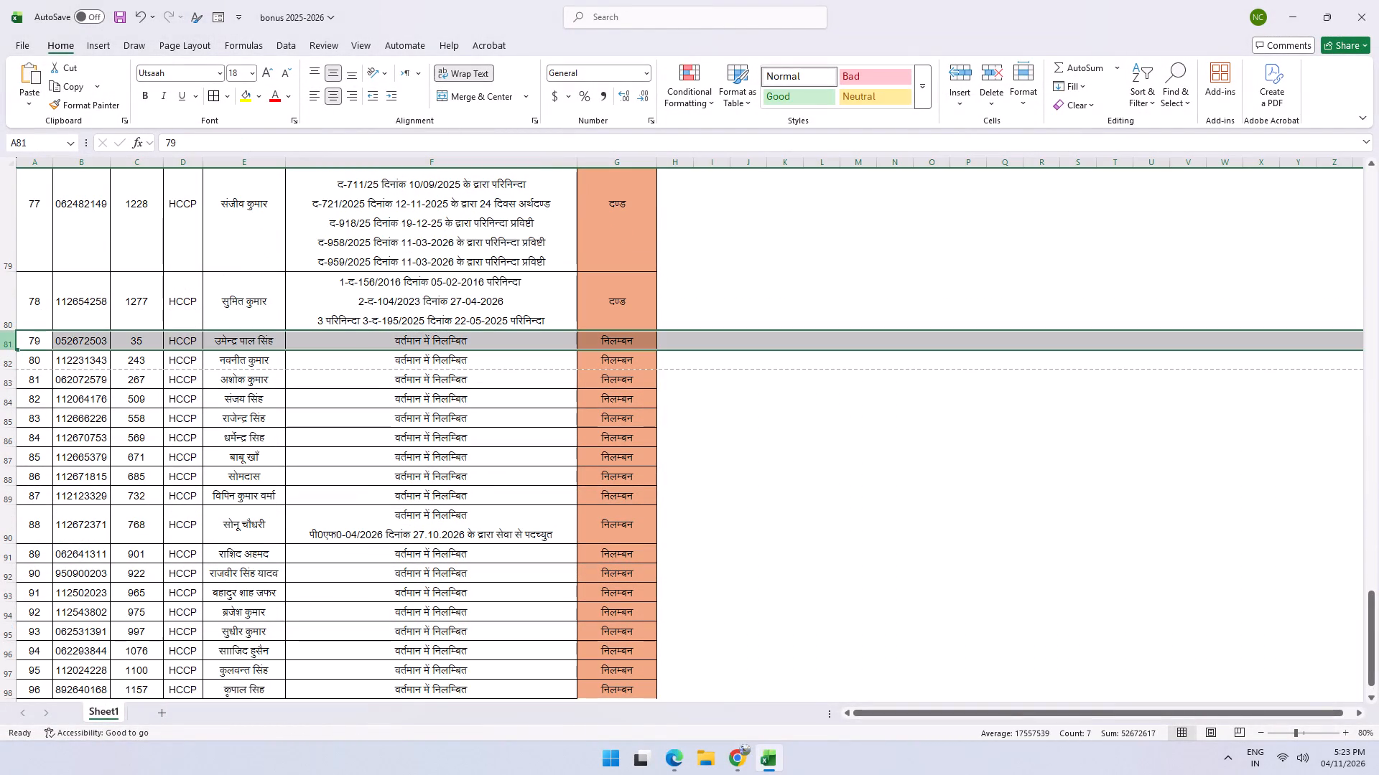